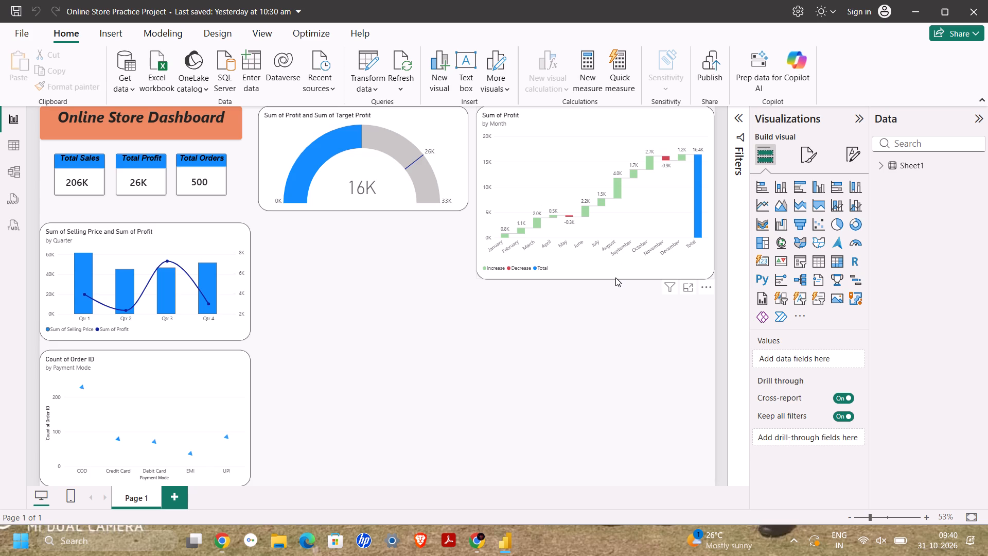
left_click(575, 347)
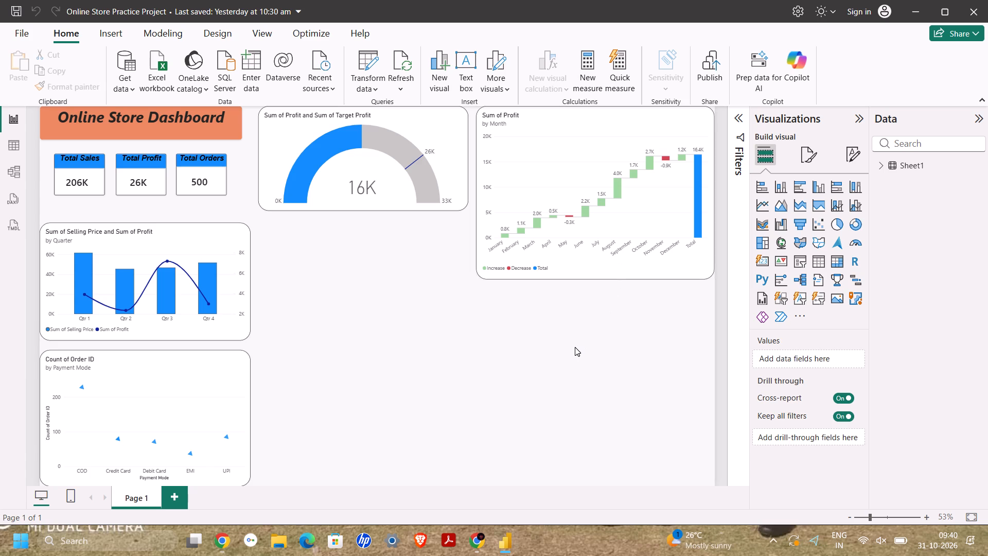
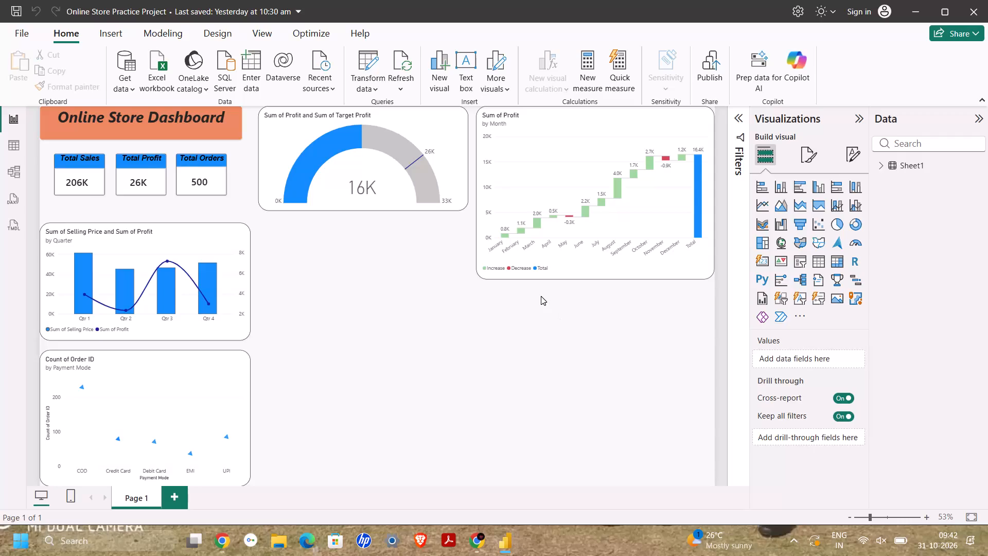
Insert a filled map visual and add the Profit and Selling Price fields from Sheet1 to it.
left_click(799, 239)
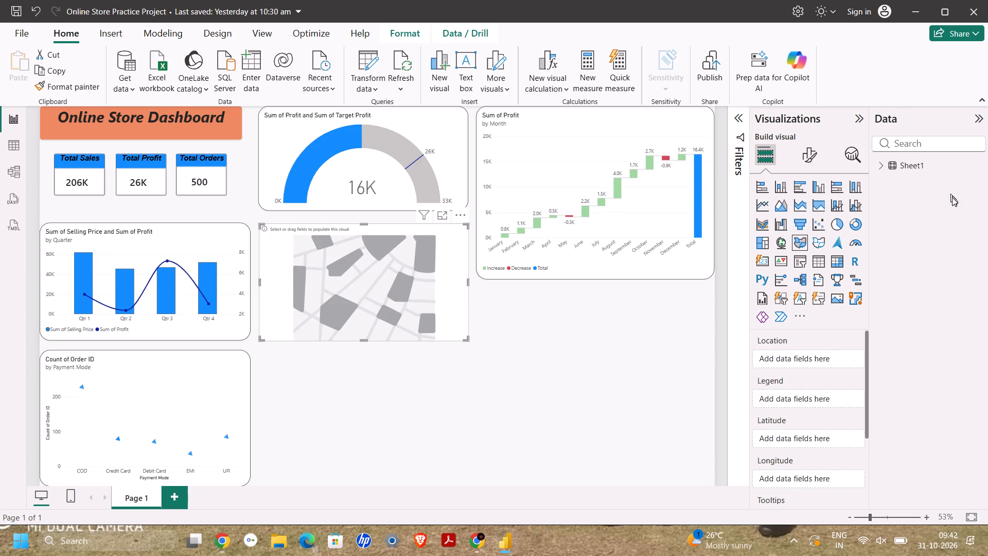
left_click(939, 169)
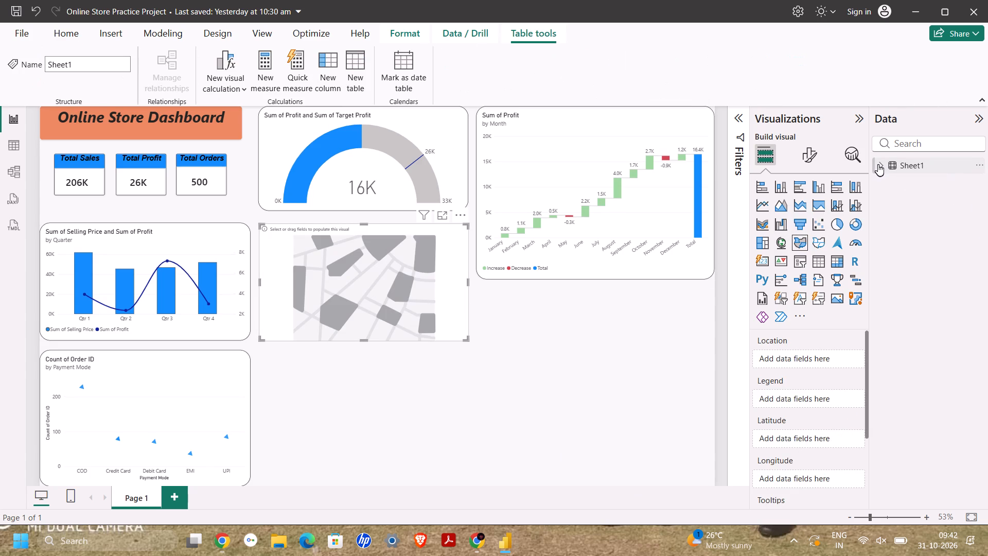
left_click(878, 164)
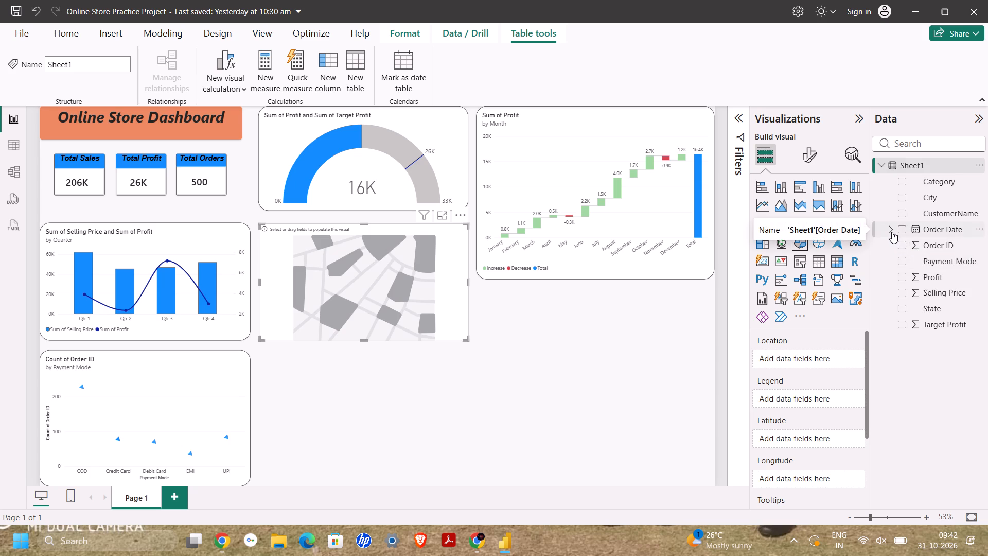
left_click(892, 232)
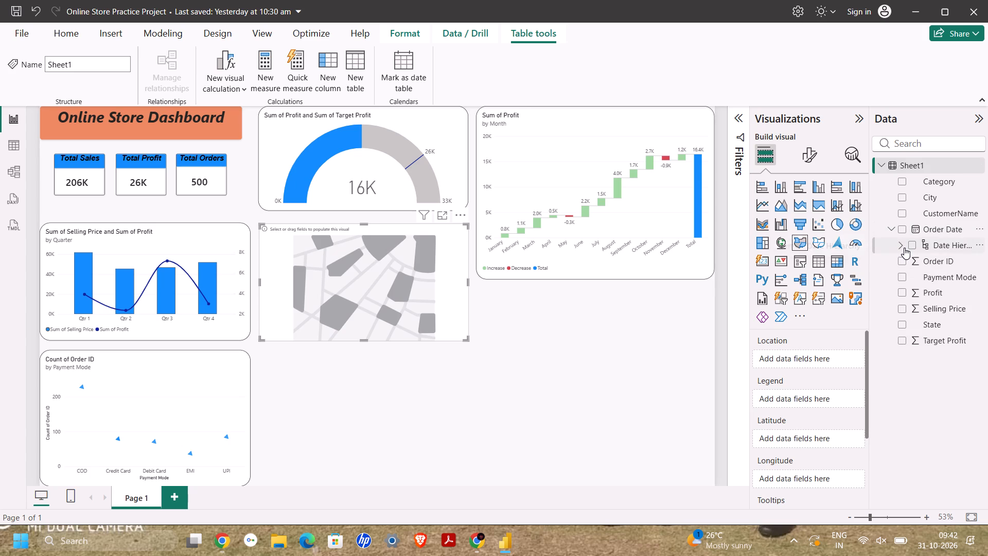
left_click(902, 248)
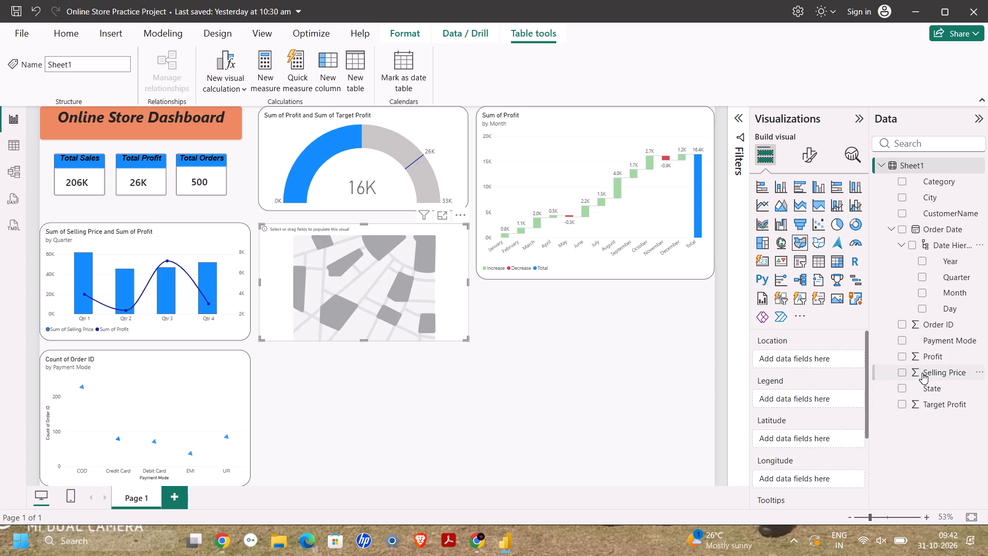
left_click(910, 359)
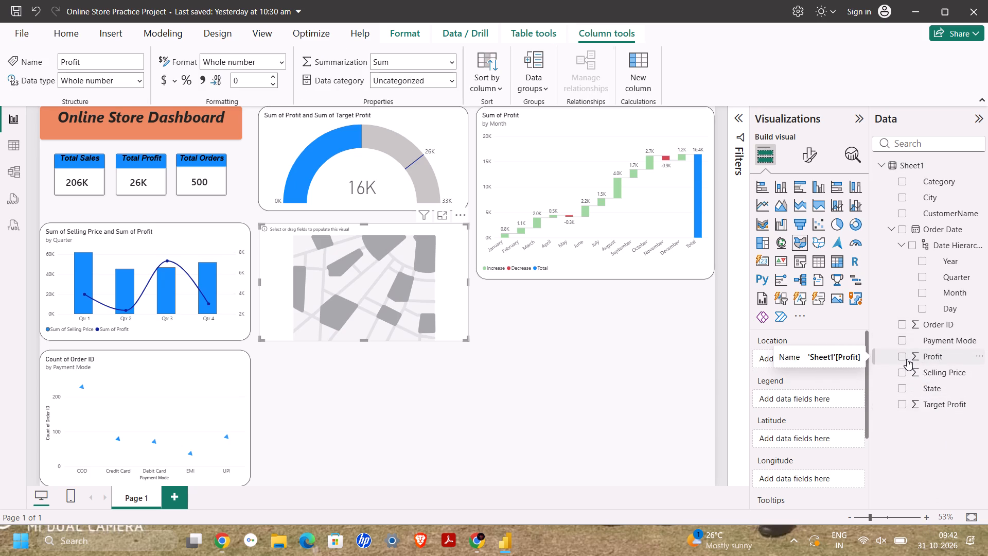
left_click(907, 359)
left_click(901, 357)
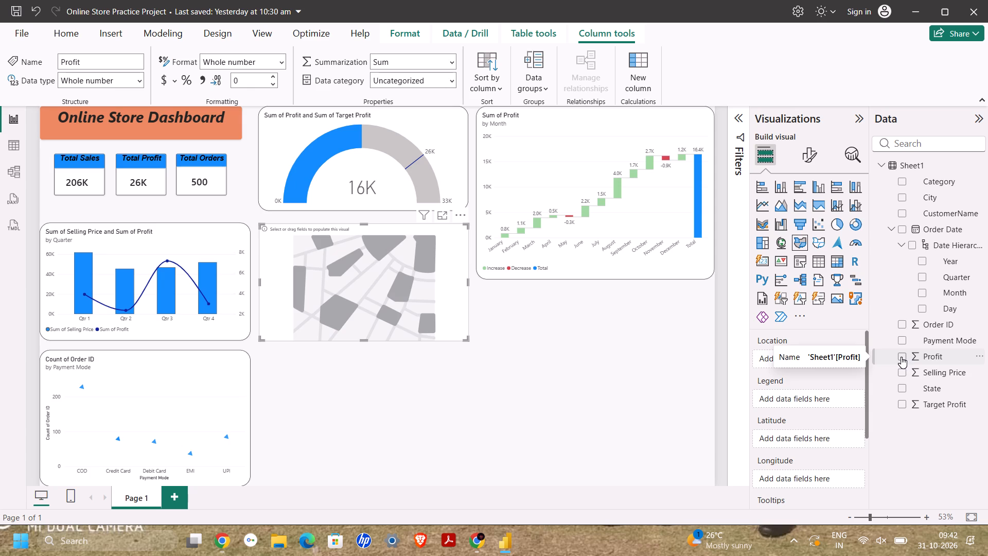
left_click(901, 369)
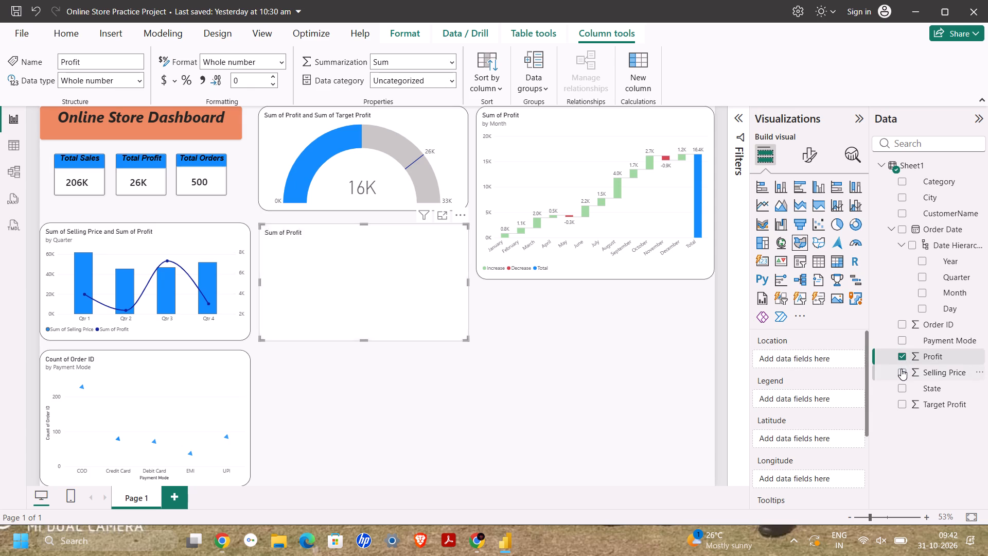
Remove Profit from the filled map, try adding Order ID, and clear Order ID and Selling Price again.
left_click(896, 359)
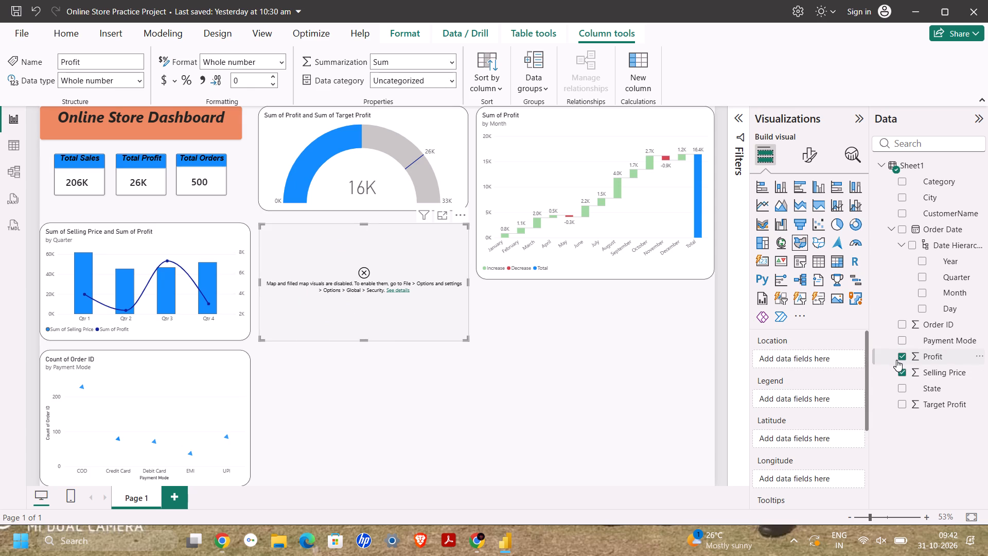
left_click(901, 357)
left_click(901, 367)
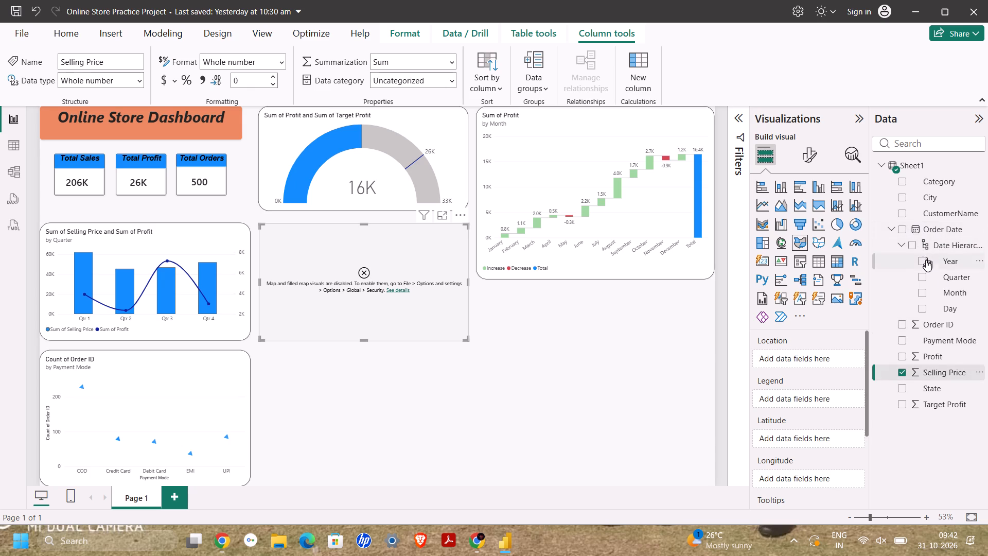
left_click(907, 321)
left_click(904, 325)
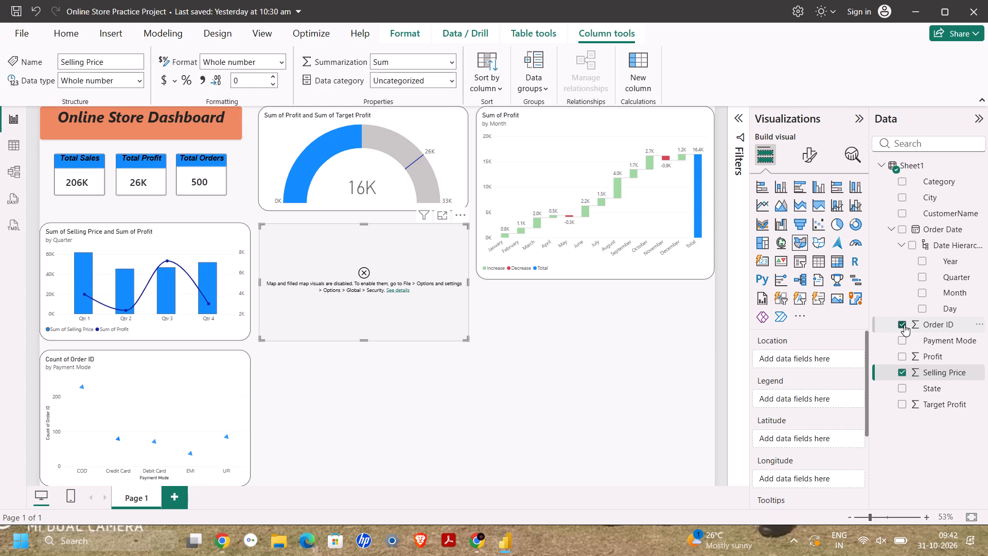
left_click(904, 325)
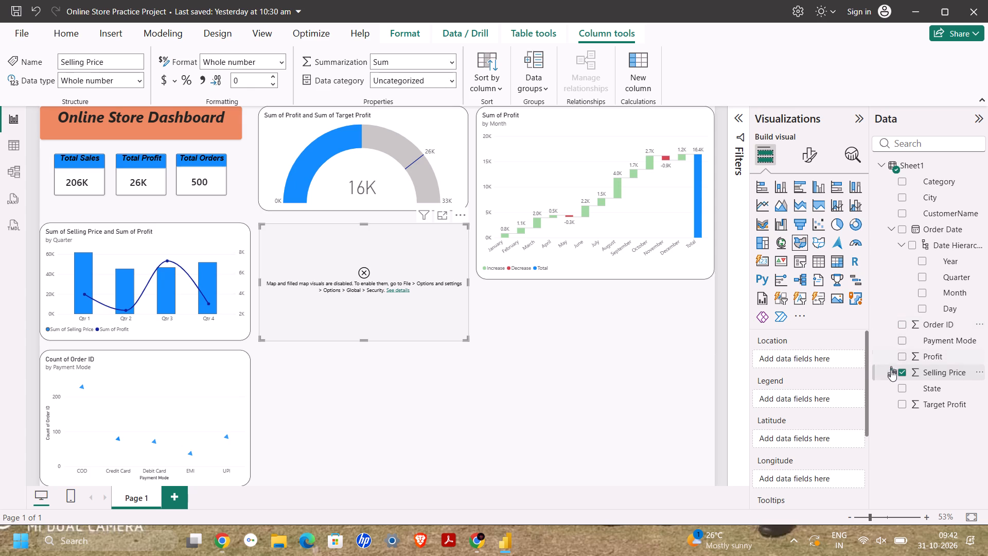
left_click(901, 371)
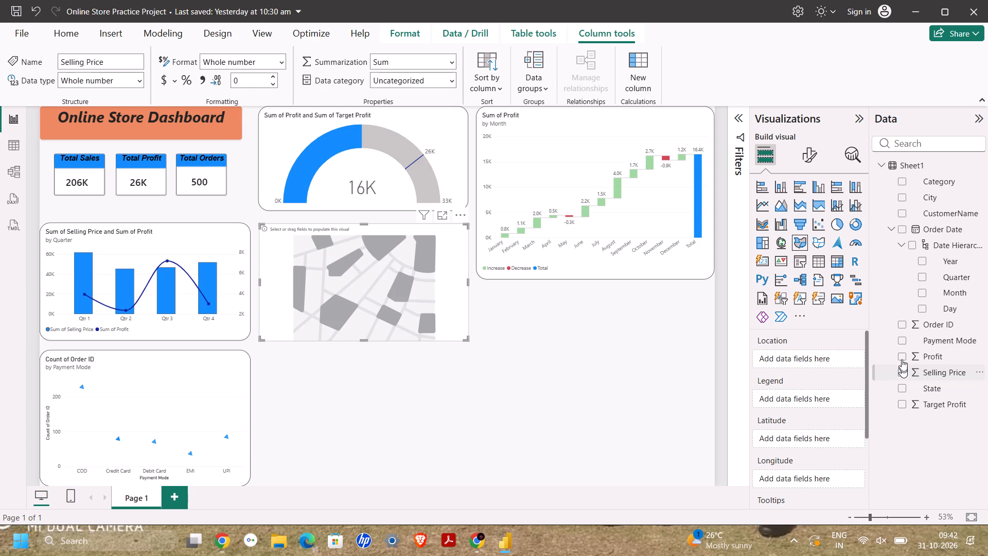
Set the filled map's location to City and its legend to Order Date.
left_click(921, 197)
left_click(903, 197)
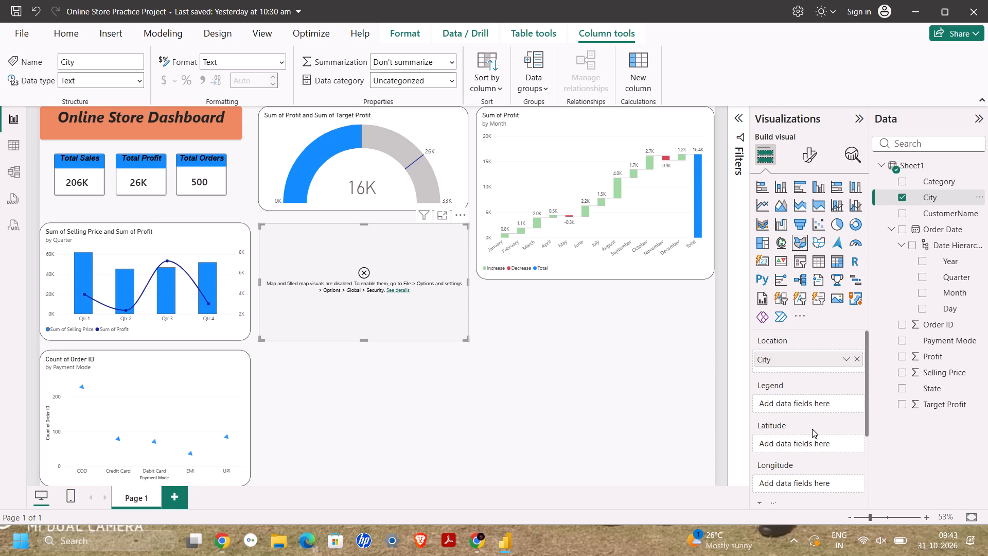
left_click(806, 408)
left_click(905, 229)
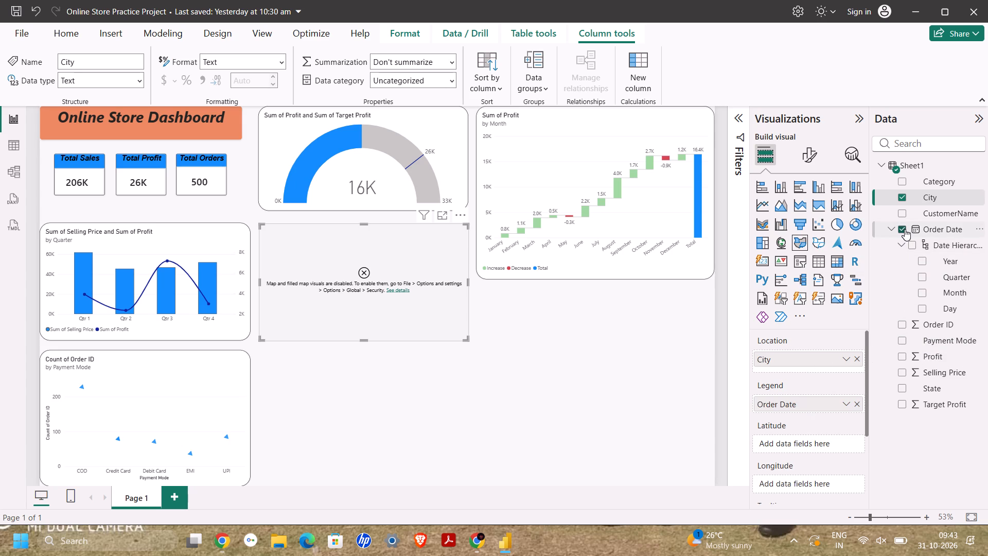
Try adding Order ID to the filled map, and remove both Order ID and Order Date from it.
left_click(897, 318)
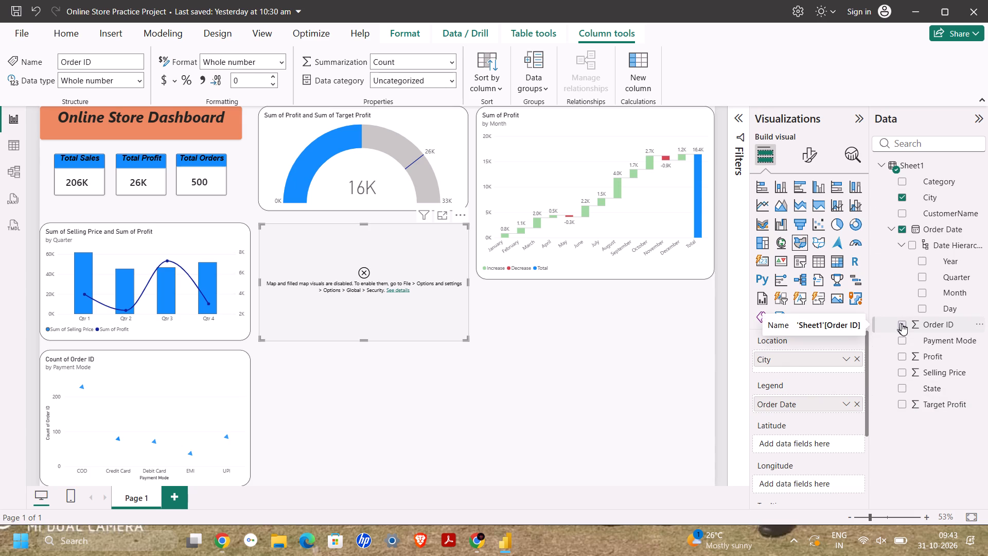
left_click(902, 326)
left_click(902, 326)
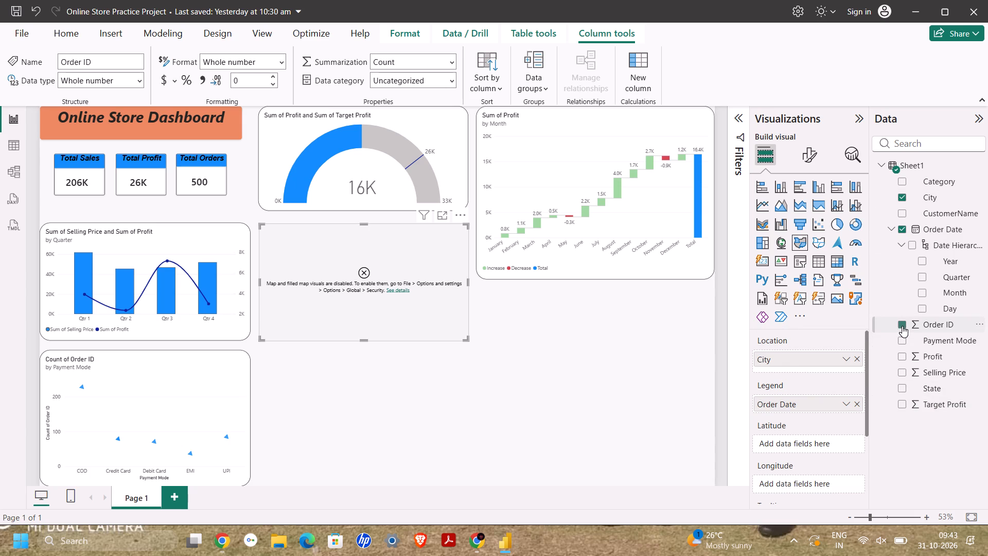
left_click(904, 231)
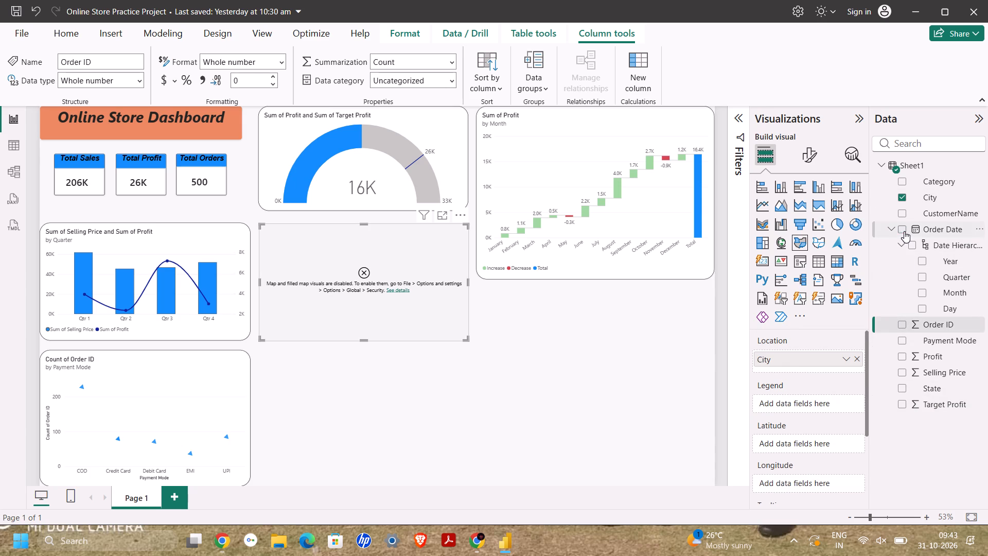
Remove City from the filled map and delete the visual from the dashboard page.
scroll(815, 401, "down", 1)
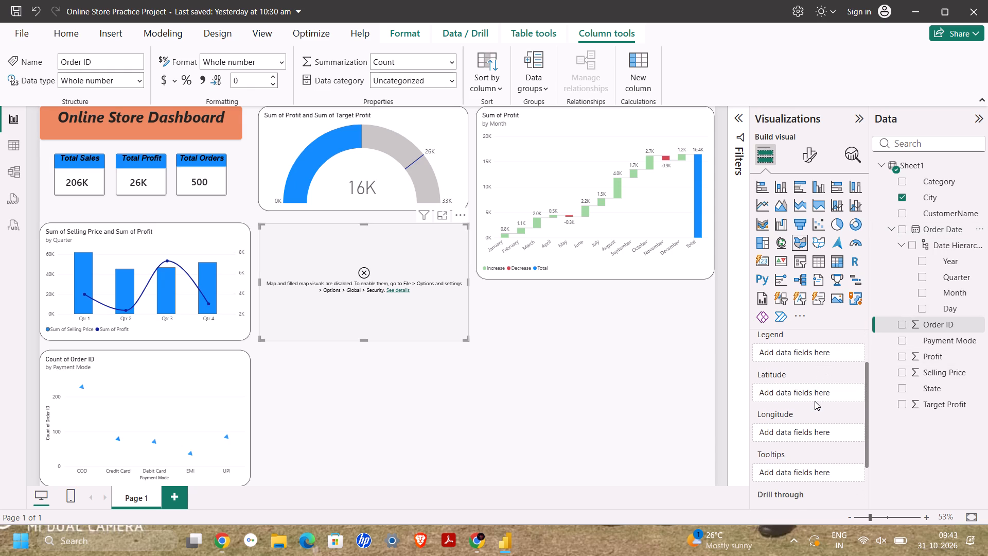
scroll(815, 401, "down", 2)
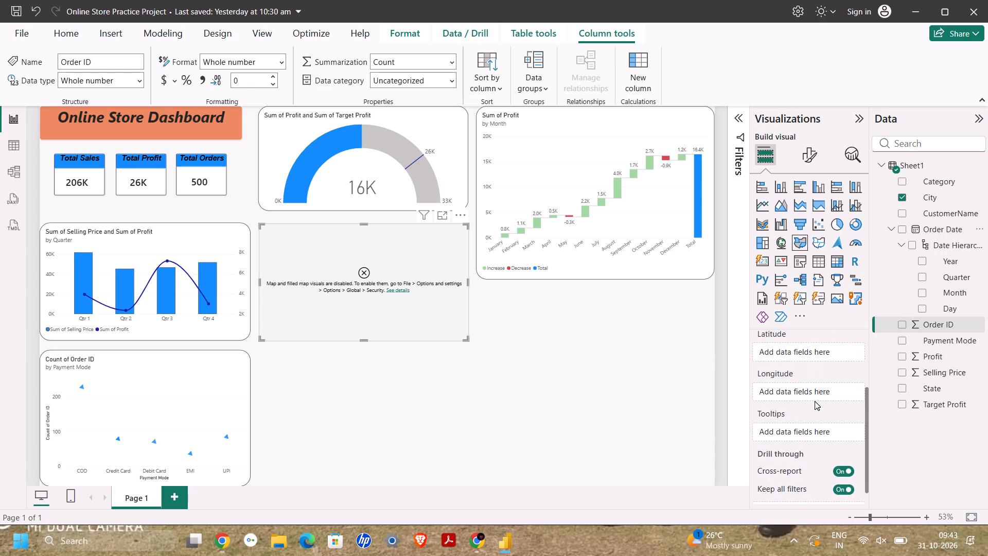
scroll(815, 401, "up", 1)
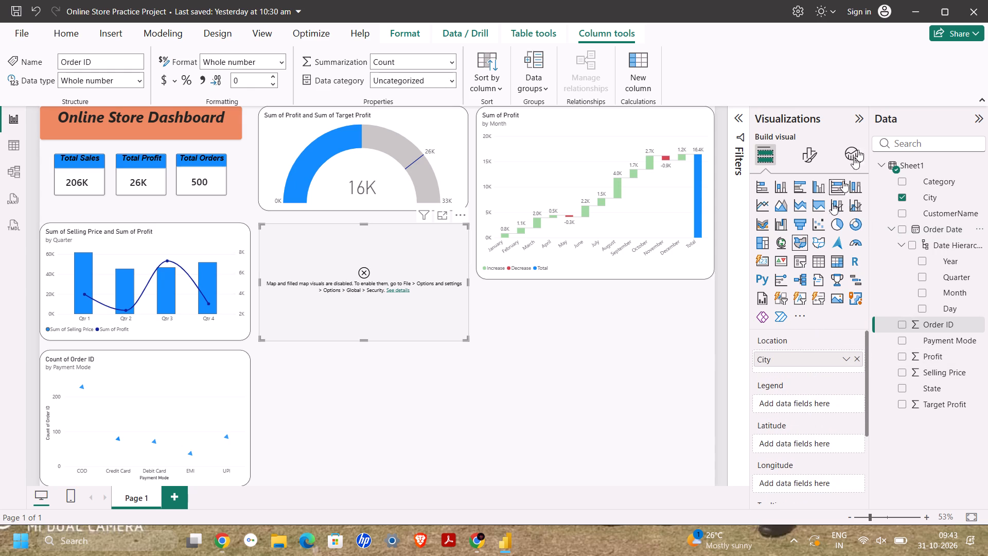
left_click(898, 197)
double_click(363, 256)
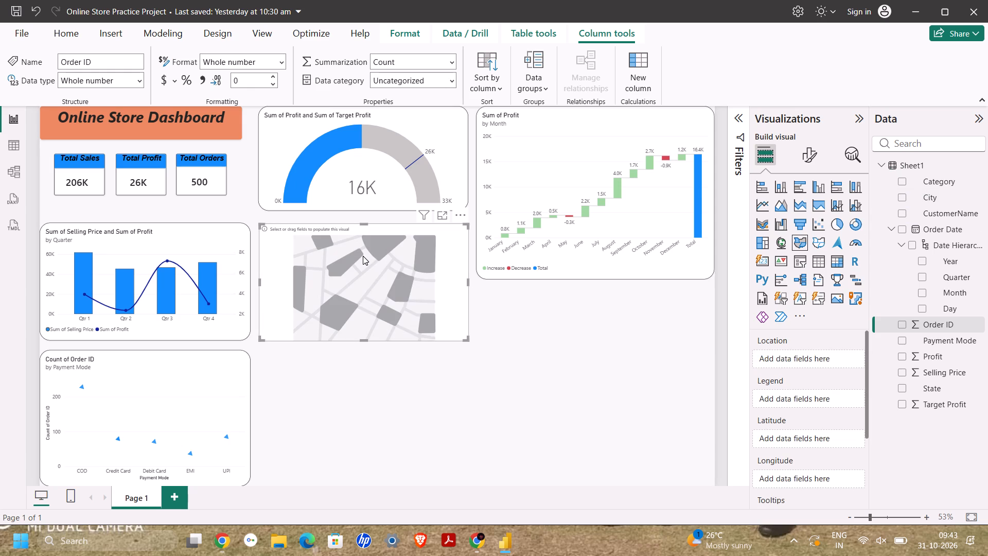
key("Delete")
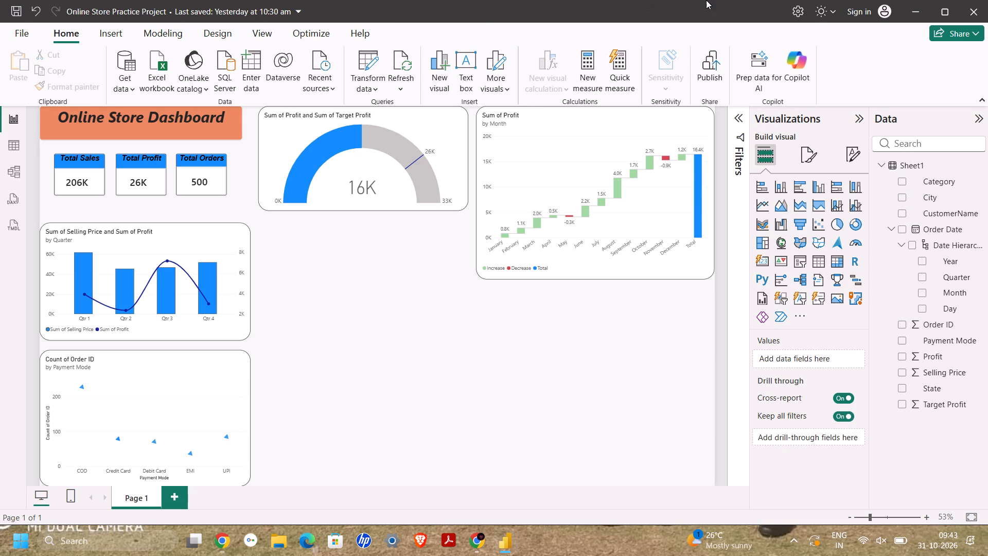
Insert an empty map visual and place it directly below the Sum of Profit by Month waterfall chart, aligned with its left edge.
left_click(633, 200)
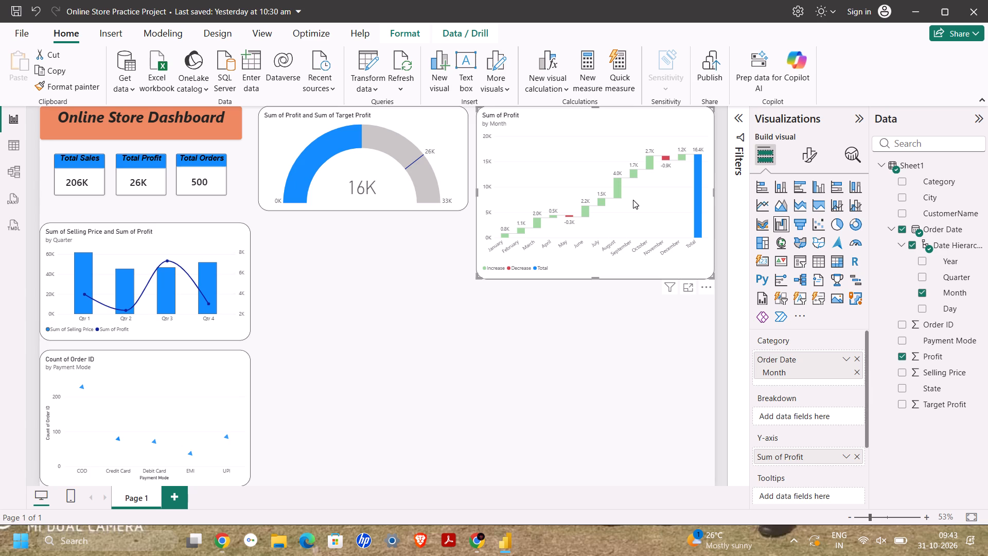
left_click(415, 333)
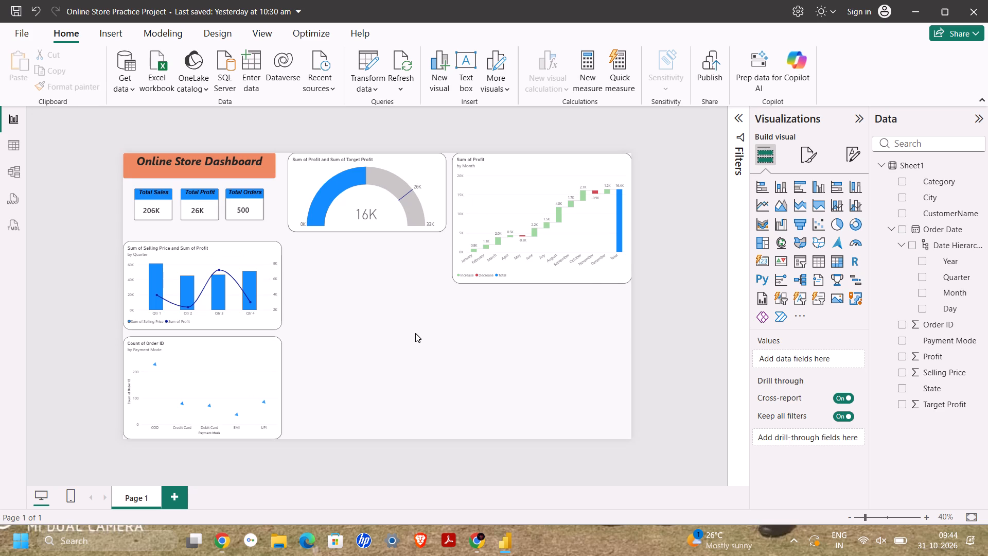
left_click(779, 248)
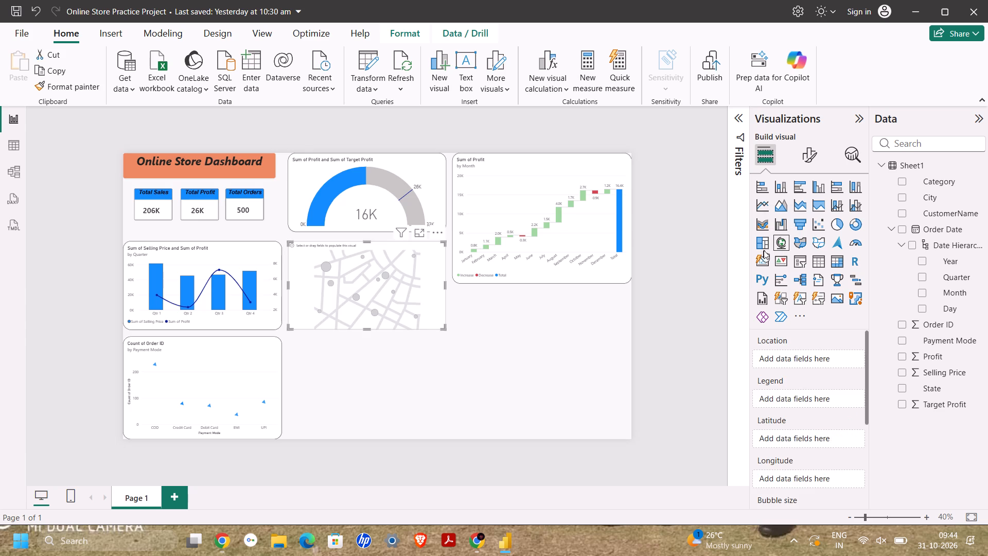
left_click(409, 255)
left_click_drag(409, 255, 585, 307)
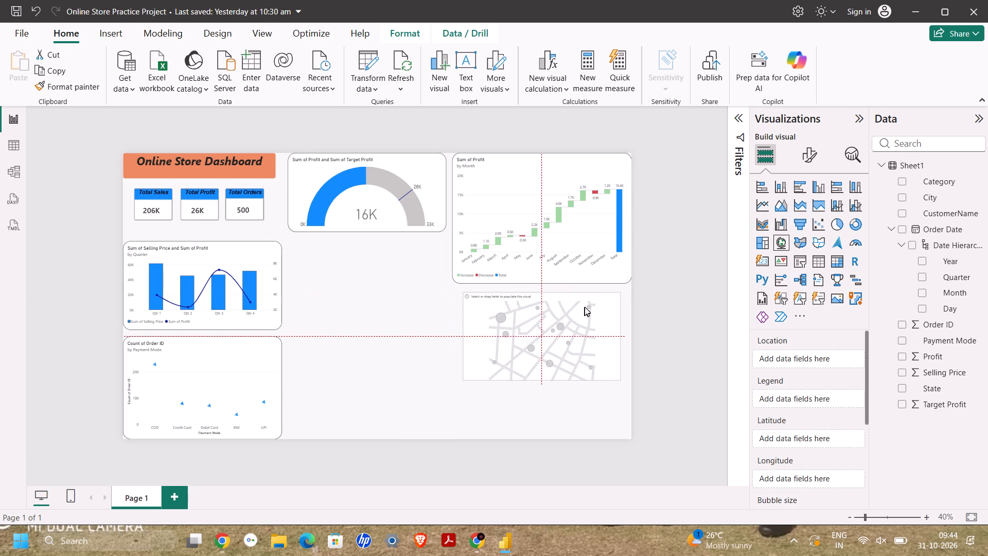
left_click_drag(585, 307, 573, 307)
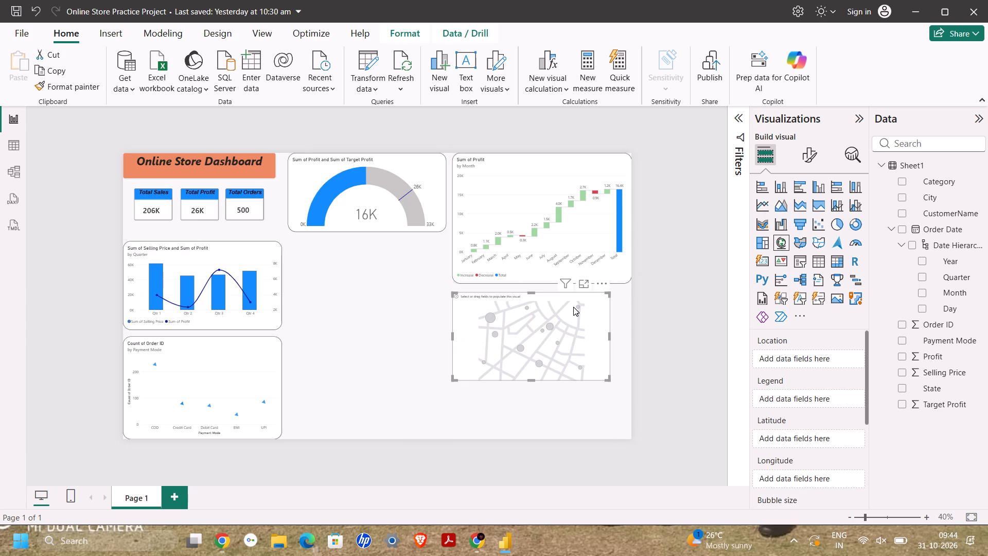
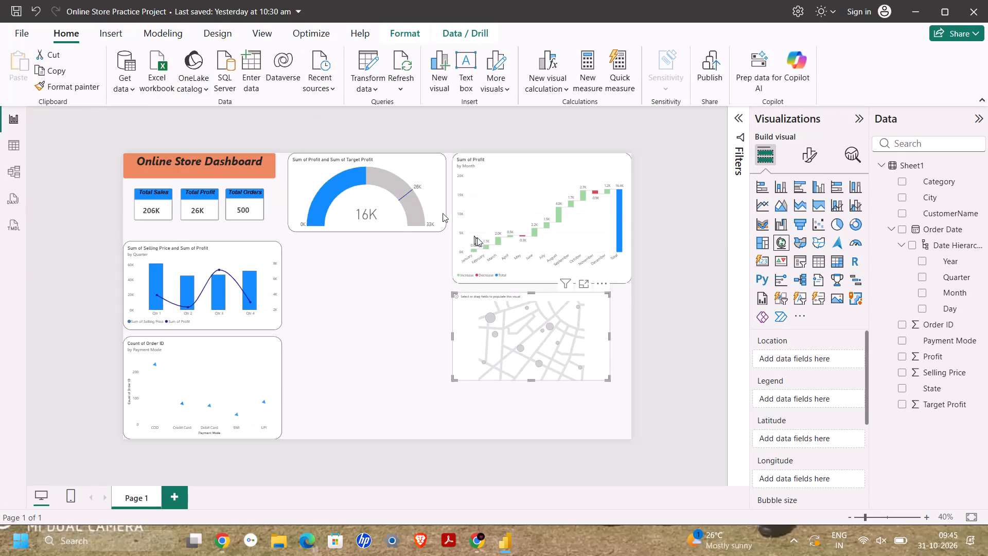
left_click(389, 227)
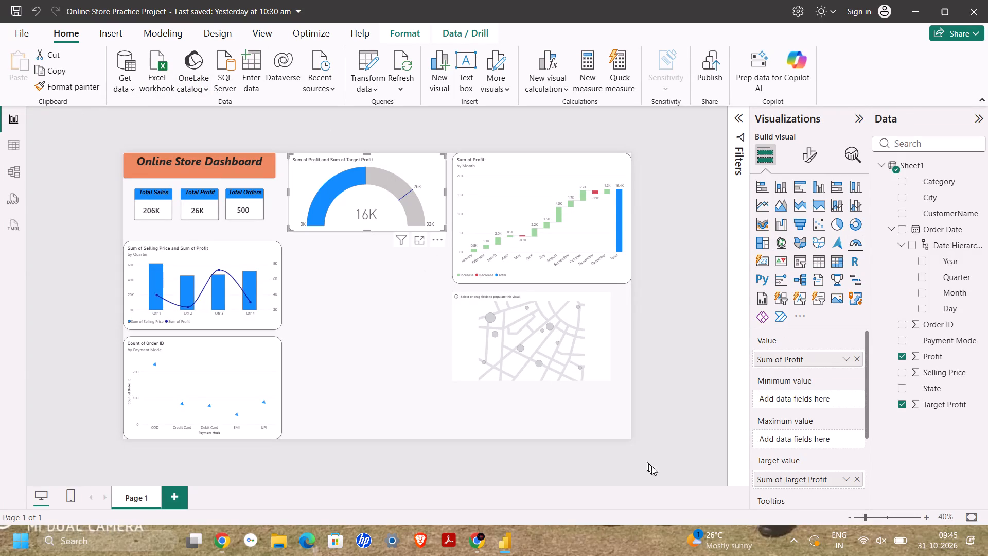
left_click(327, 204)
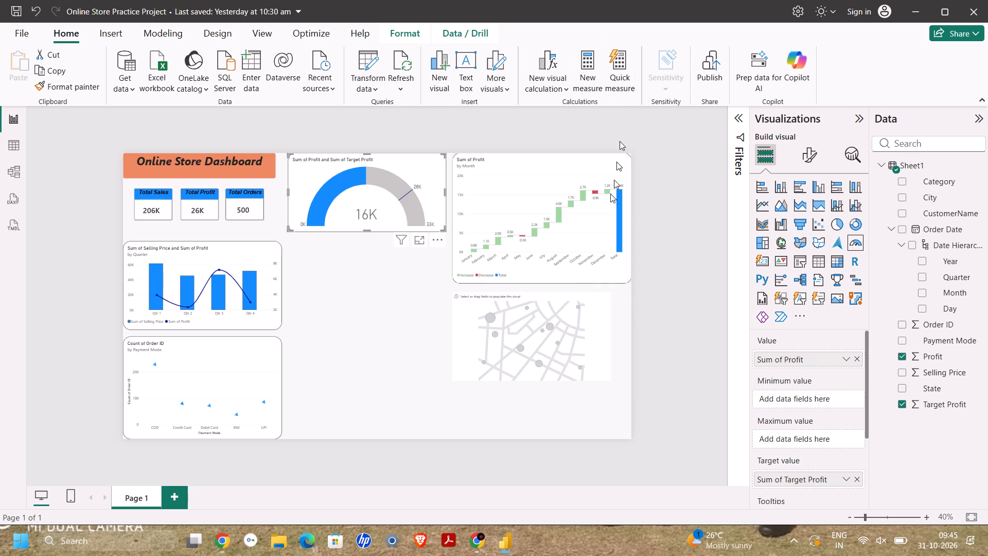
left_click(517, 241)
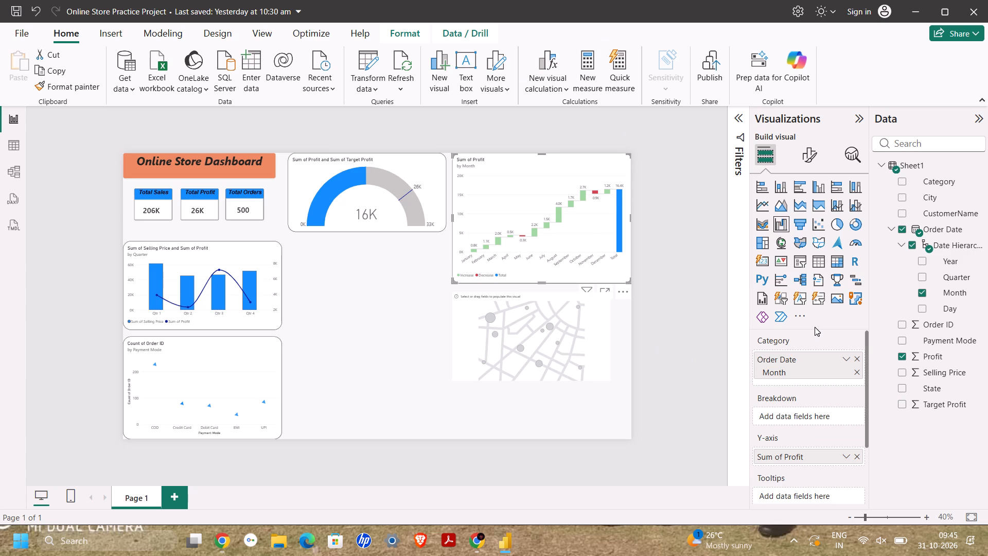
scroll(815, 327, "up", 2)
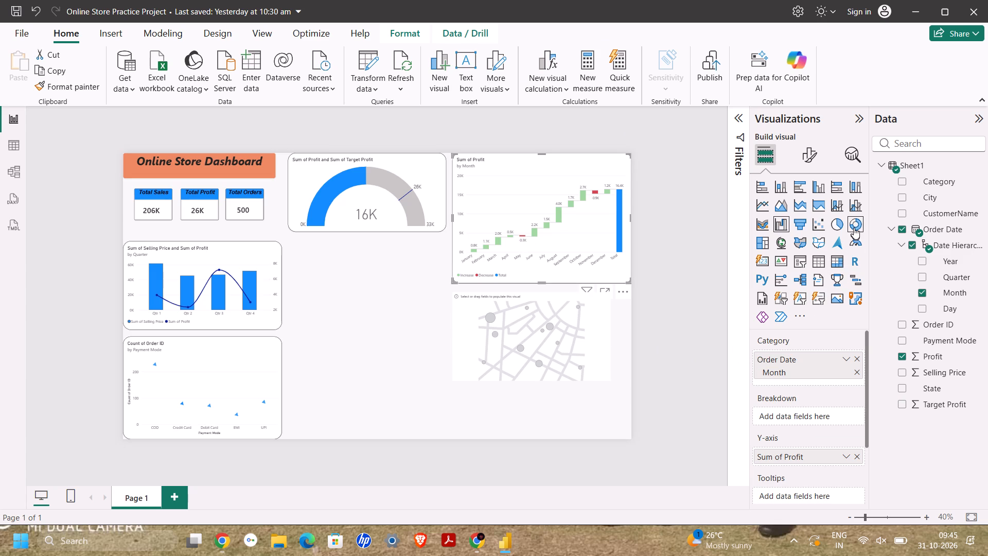
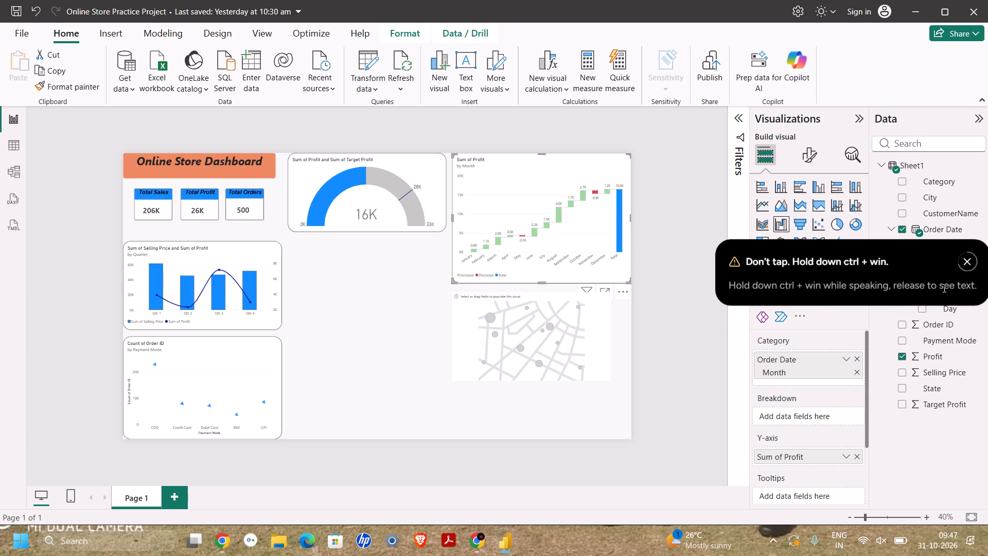
Dismiss the dictation assistant's pop-up notices covering the field and visual lists.
left_click(967, 265)
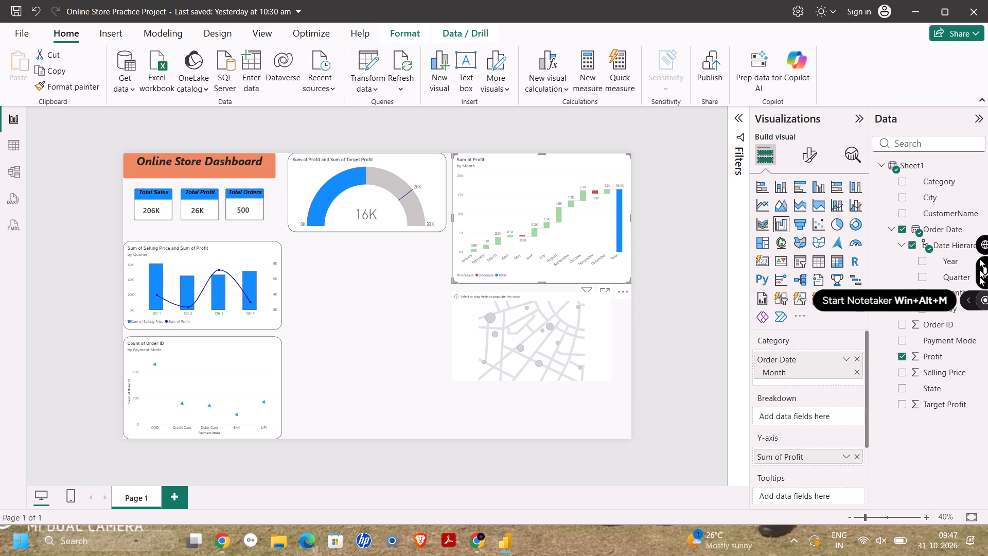
left_click(979, 239)
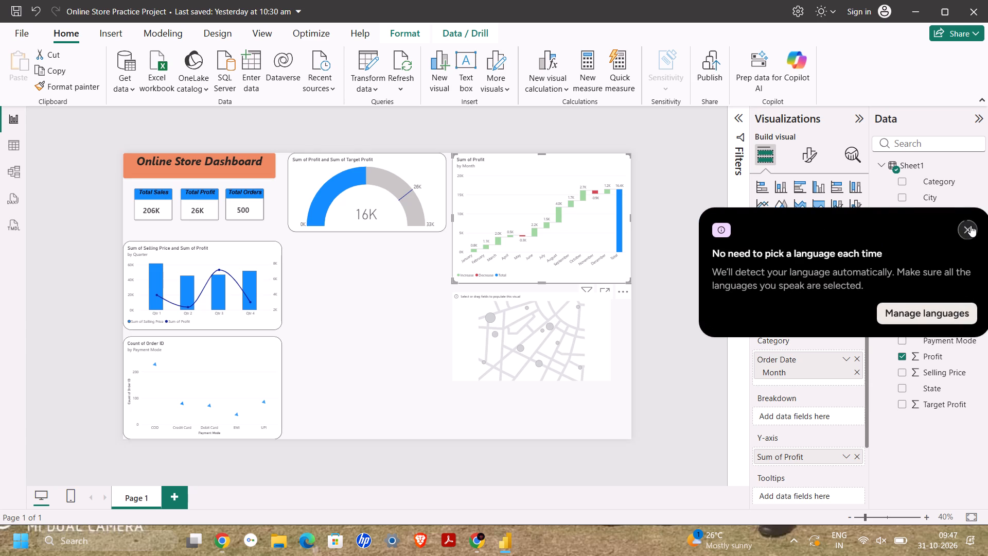
left_click(971, 225)
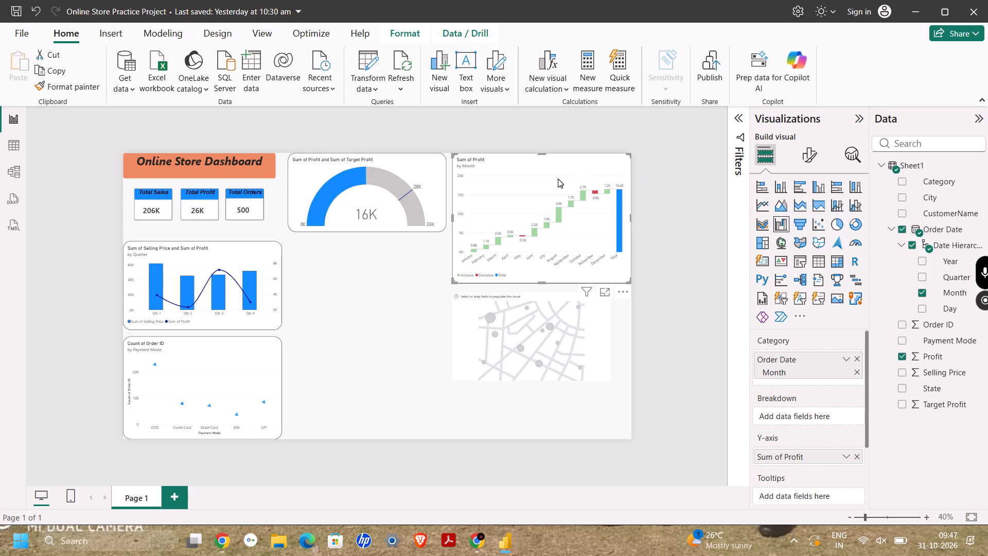
Delete the empty map visual below the Sum of Profit by Month waterfall chart.
left_click(556, 340)
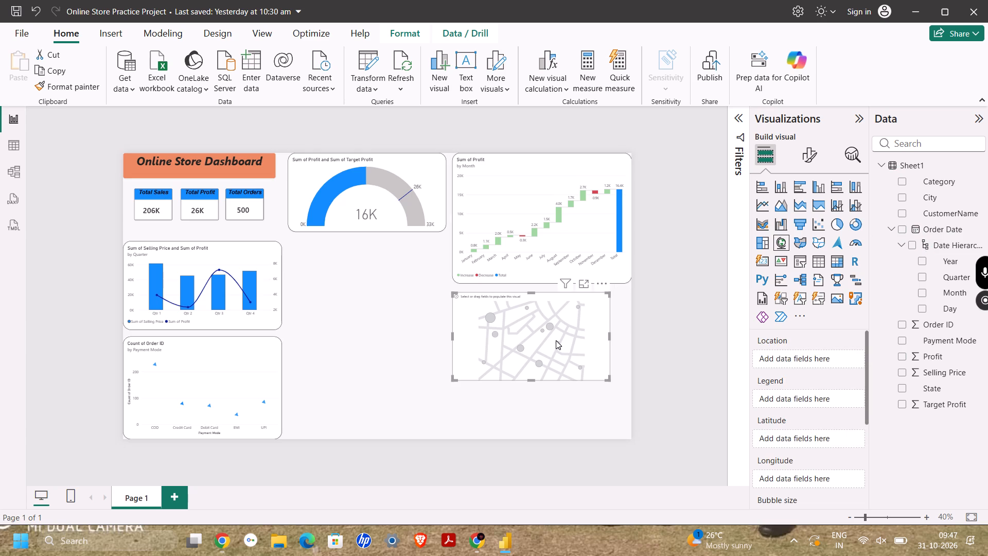
key("Delete")
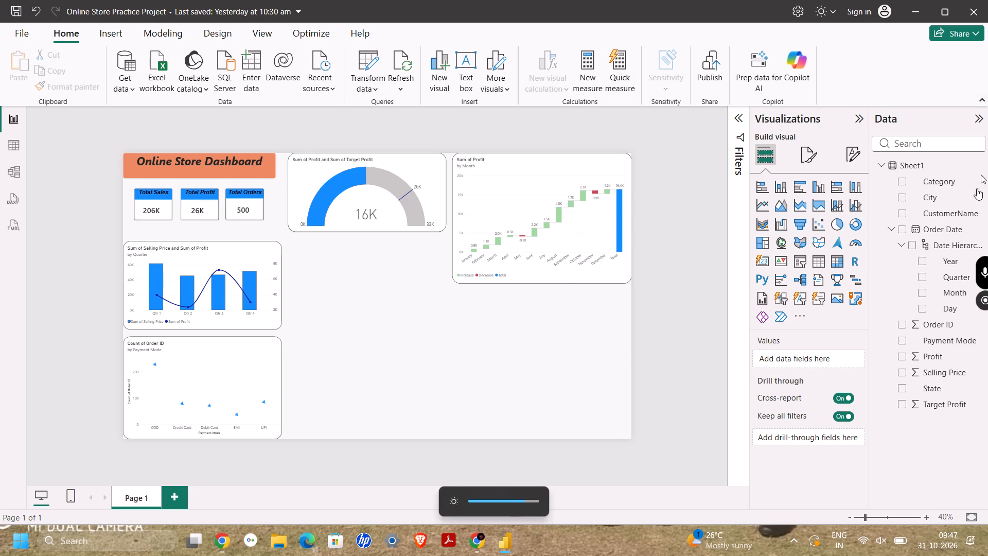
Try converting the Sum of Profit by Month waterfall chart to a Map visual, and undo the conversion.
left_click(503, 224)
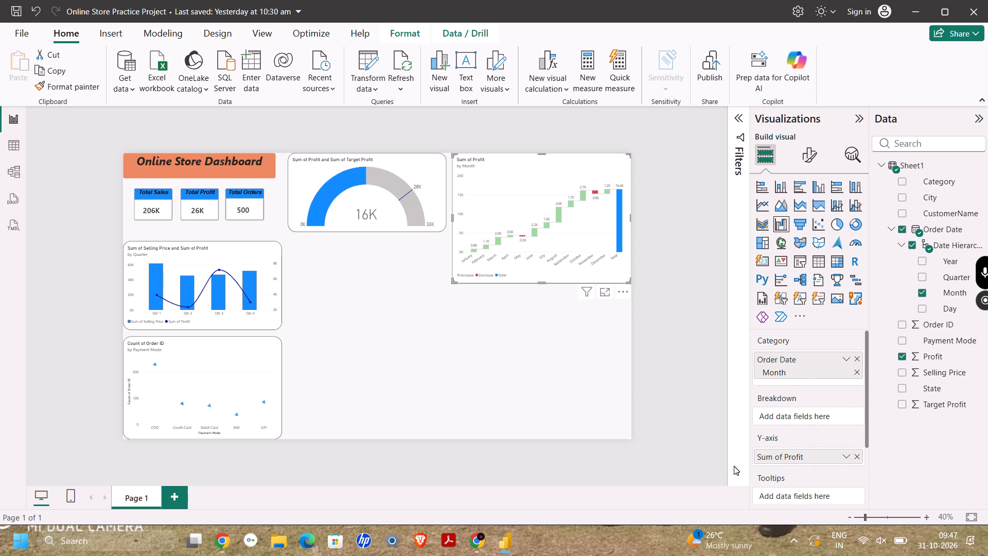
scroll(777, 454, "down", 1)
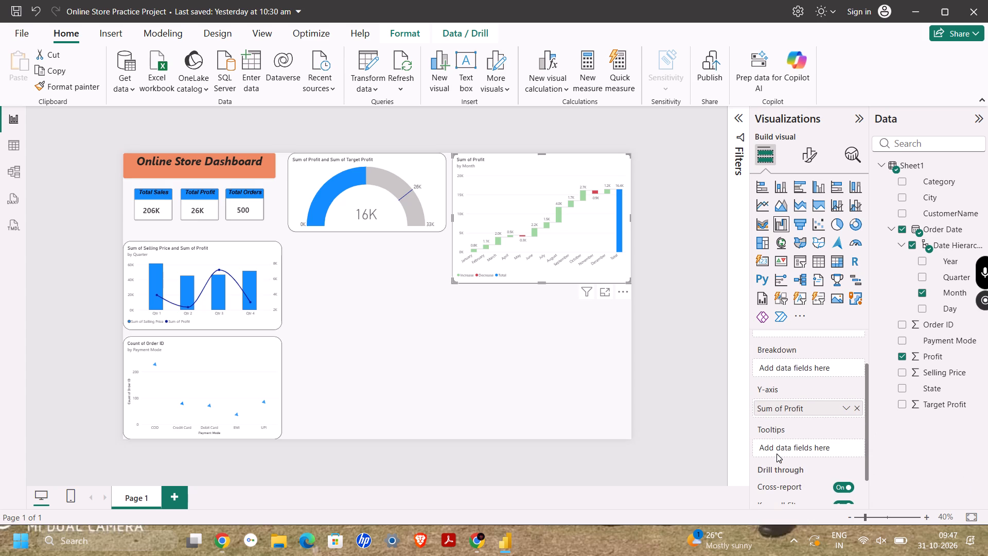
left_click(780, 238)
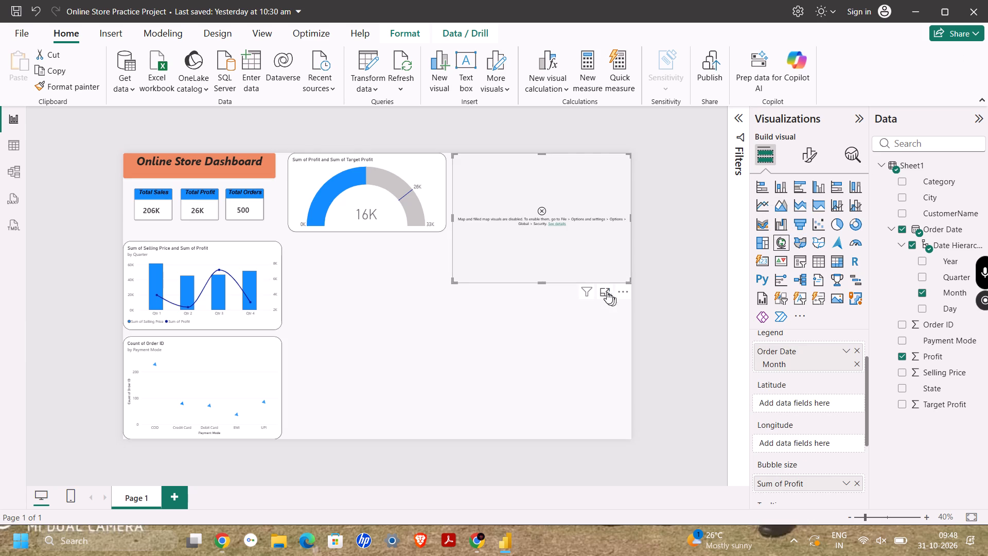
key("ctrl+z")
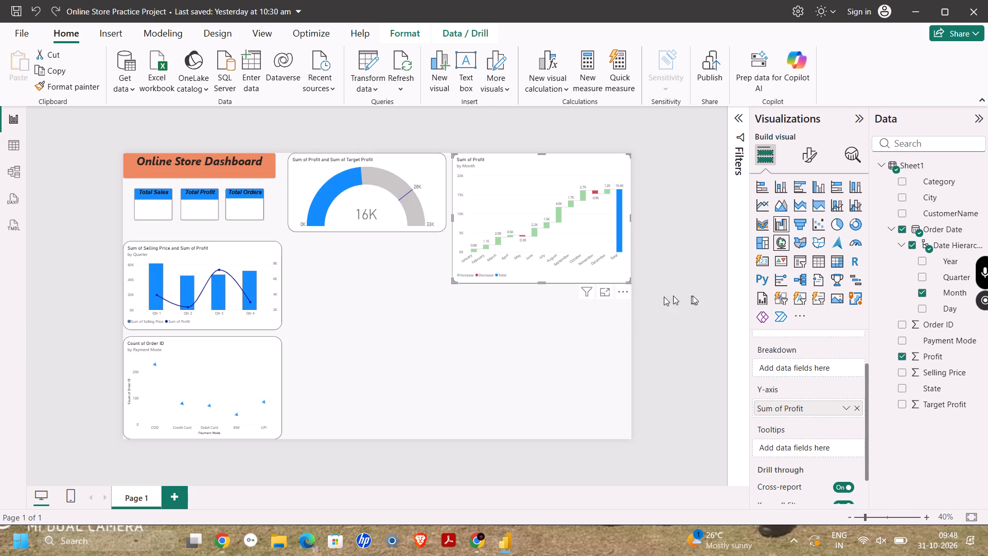
Add a new empty Map visual and place it directly below the waterfall chart, aligned with its left edge.
left_click(492, 411)
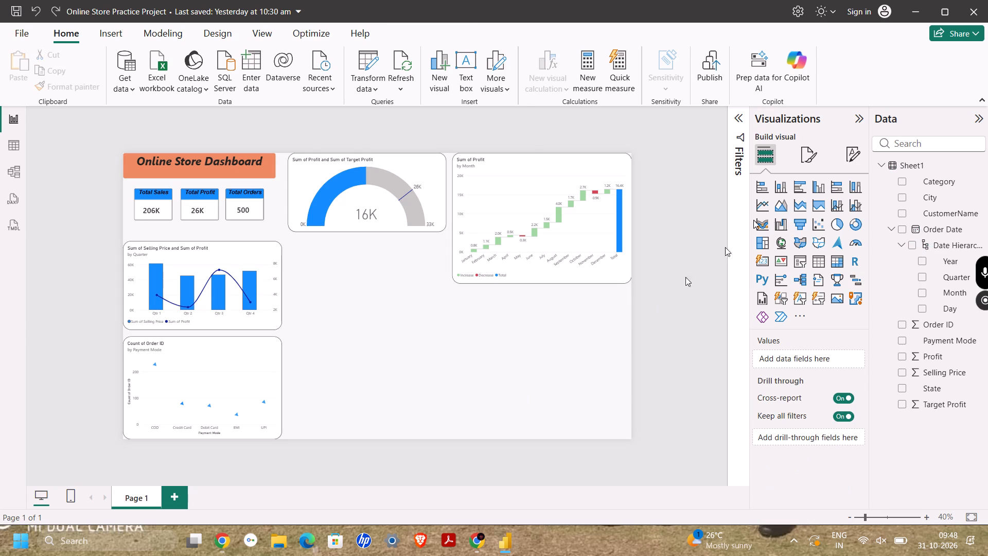
left_click(783, 245)
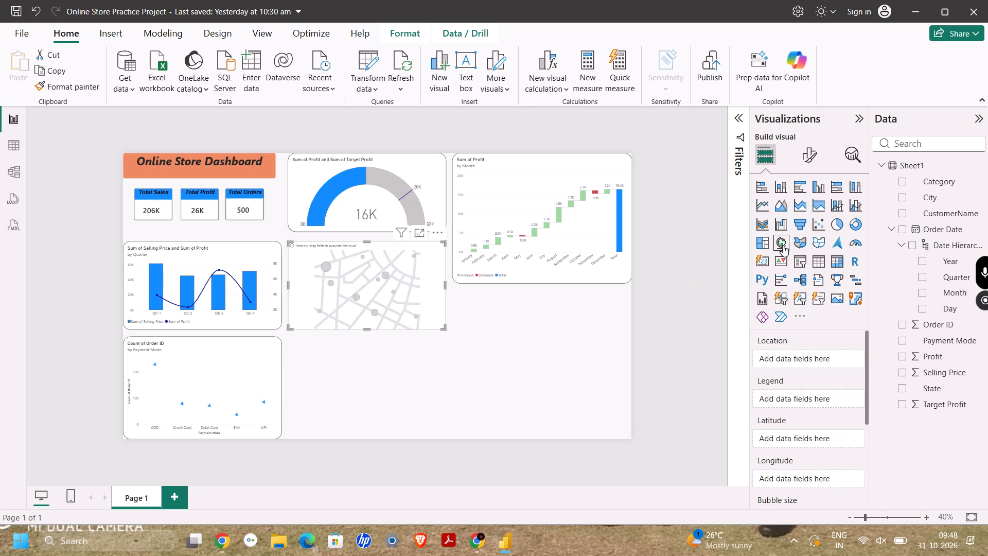
left_click_drag(391, 276, 558, 336)
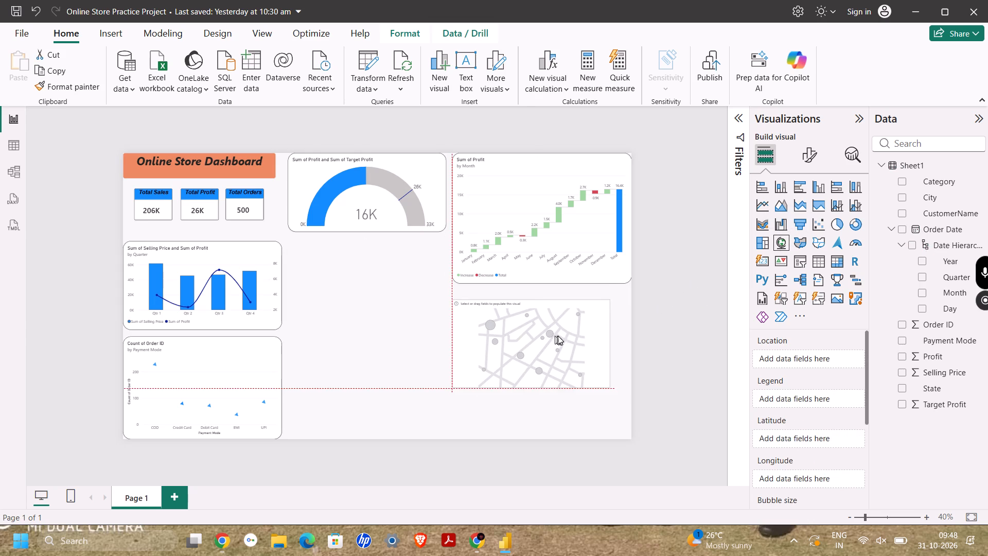
left_click_drag(558, 336, 558, 334)
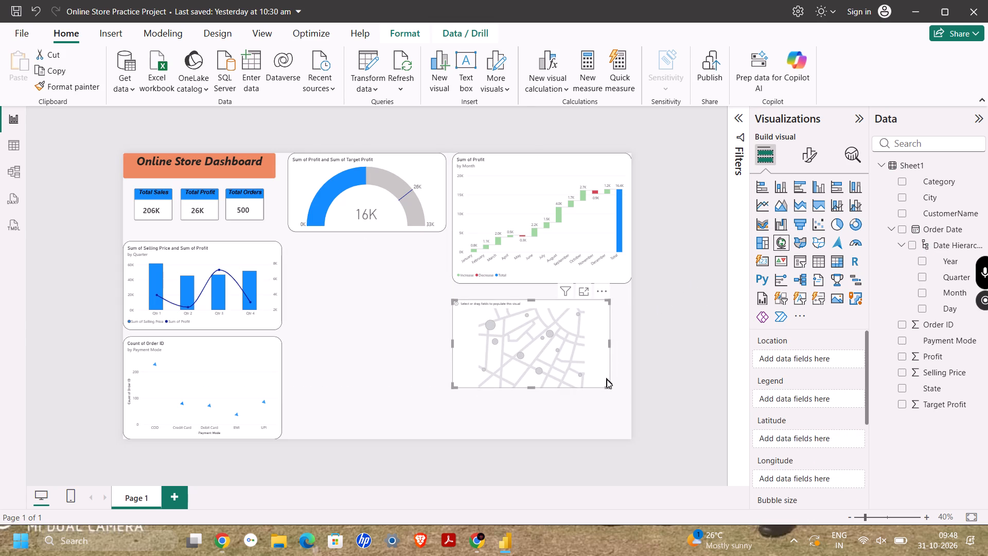
left_click_drag(608, 381, 609, 373)
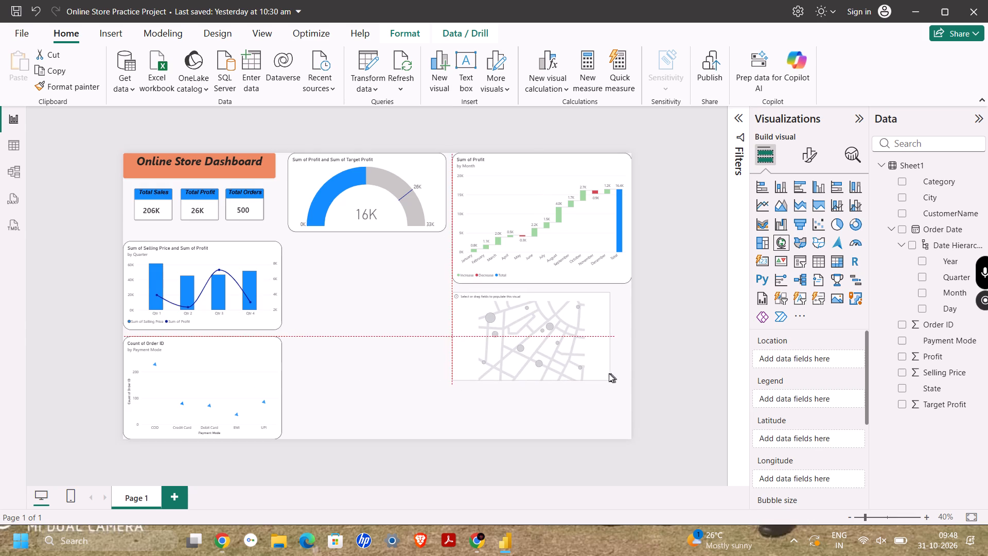
left_click_drag(609, 373, 607, 375)
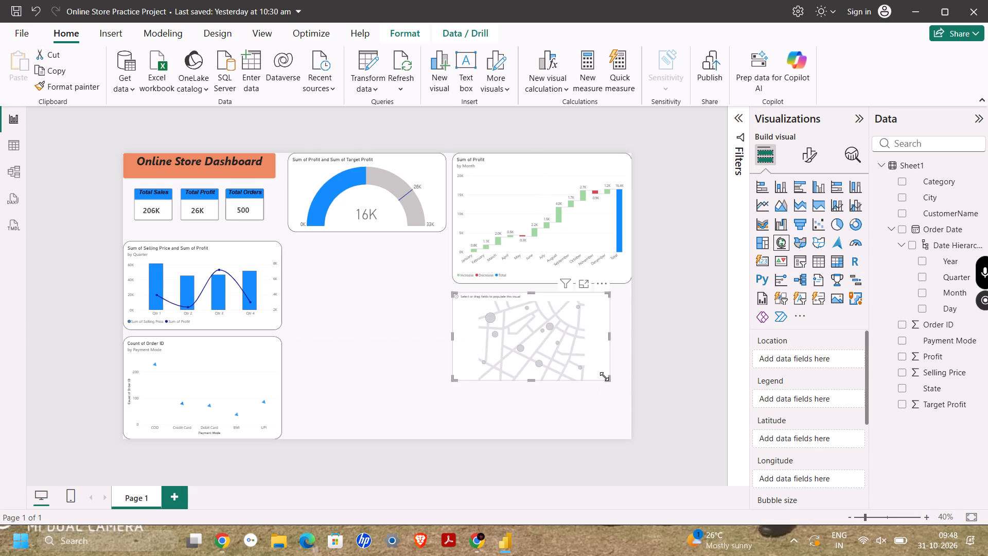
Enlarge the map visual to fill most of the free space beneath the waterfall chart, leaving a small margin at the page edge.
left_click_drag(604, 376, 621, 425)
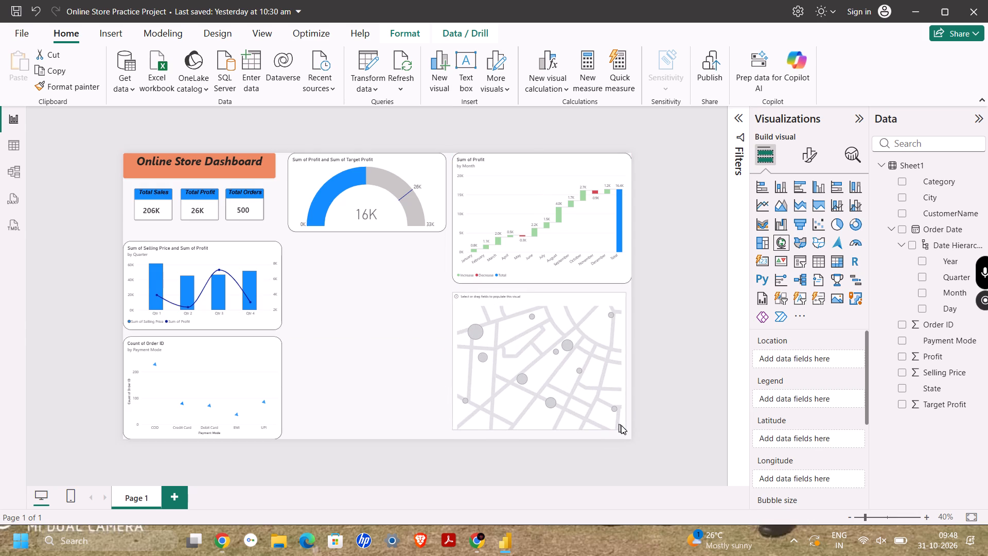
left_click_drag(621, 425, 621, 405)
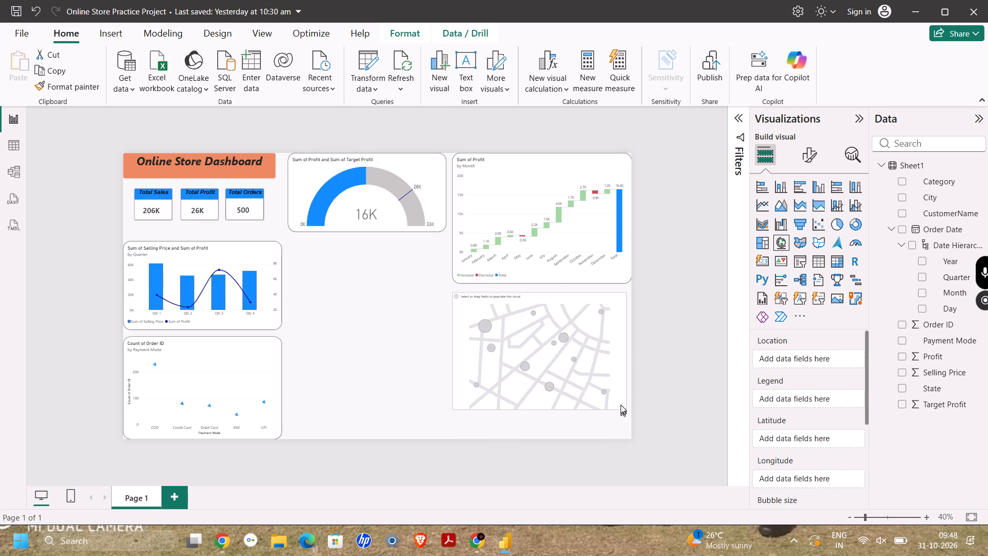
left_click_drag(621, 405, 619, 388)
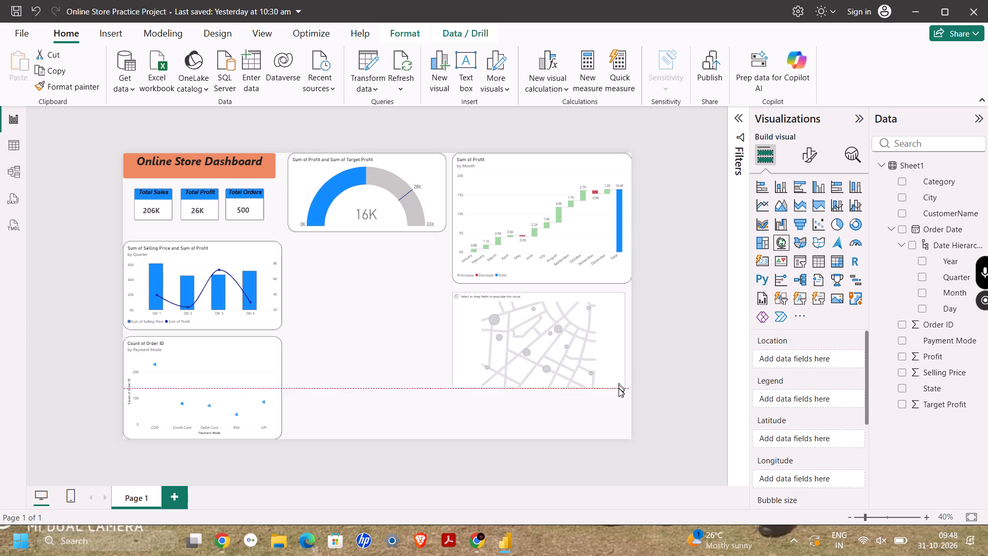
left_click_drag(619, 388, 625, 418)
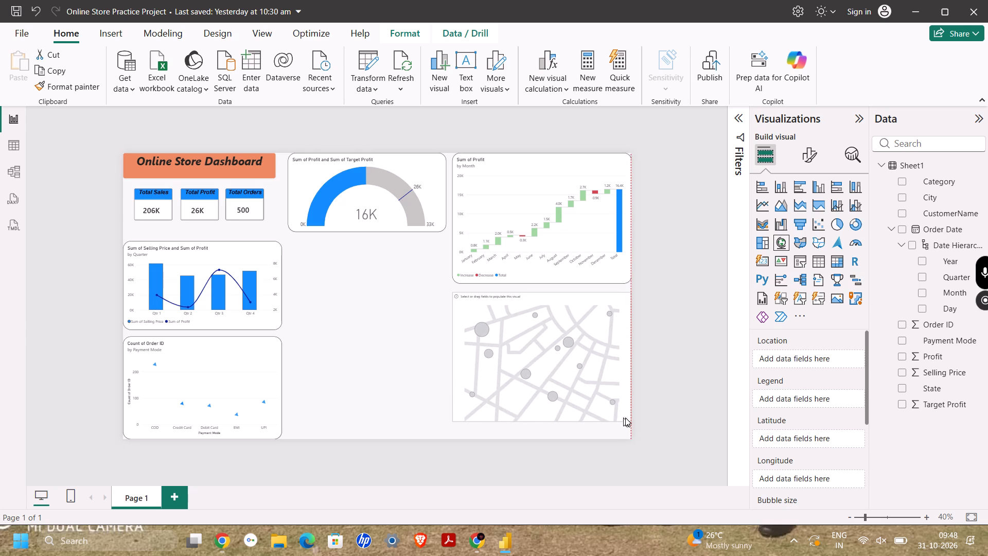
left_click_drag(625, 418, 623, 427)
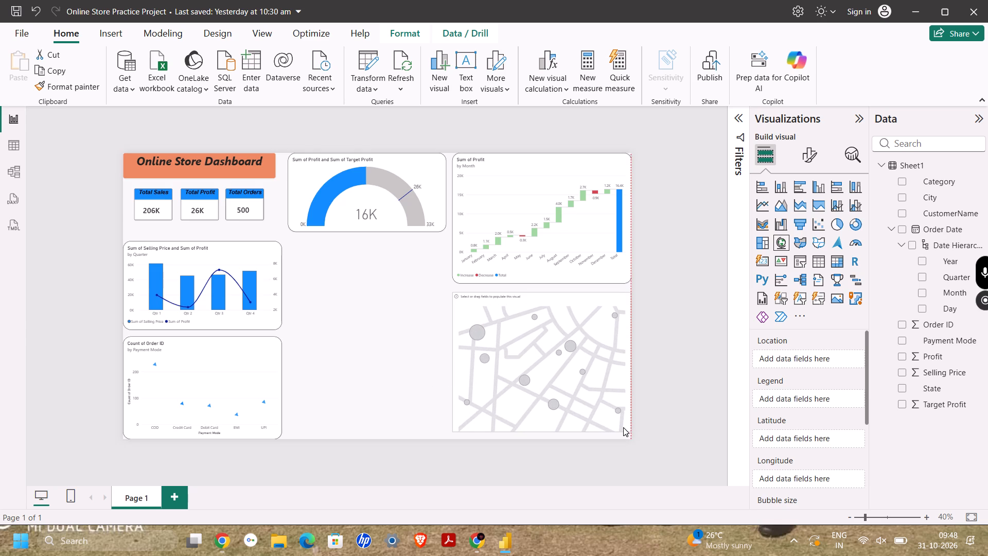
left_click_drag(623, 427, 621, 417)
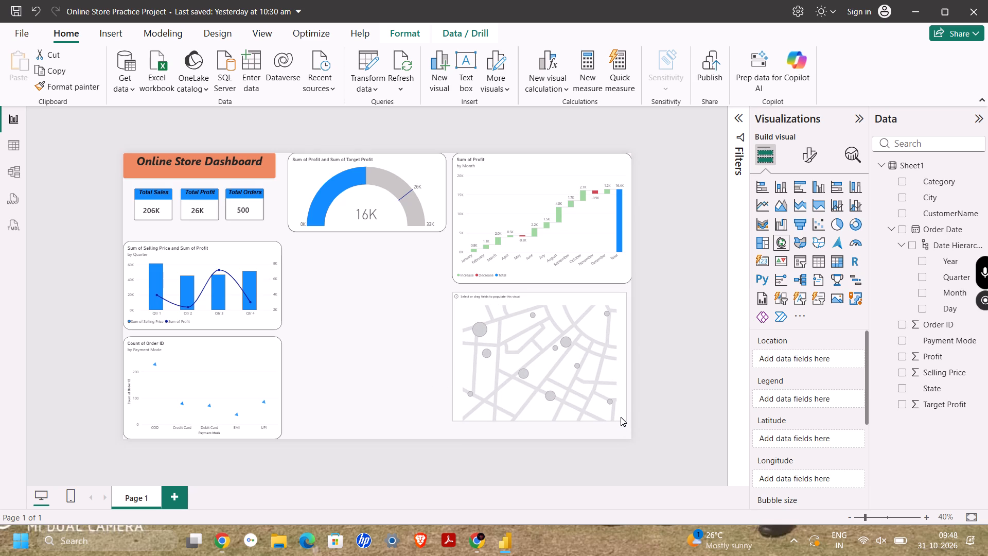
left_click_drag(621, 417, 620, 415)
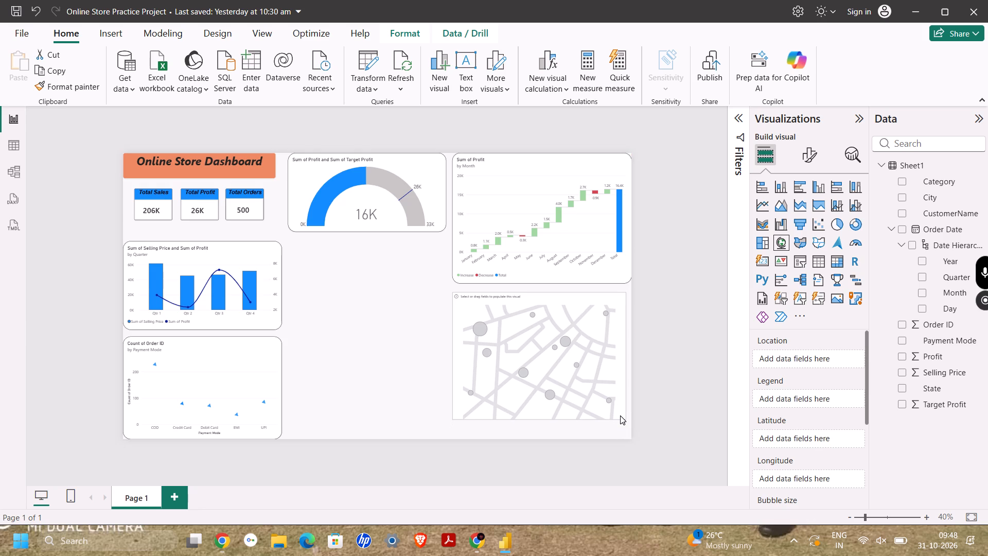
left_click_drag(620, 415, 619, 415)
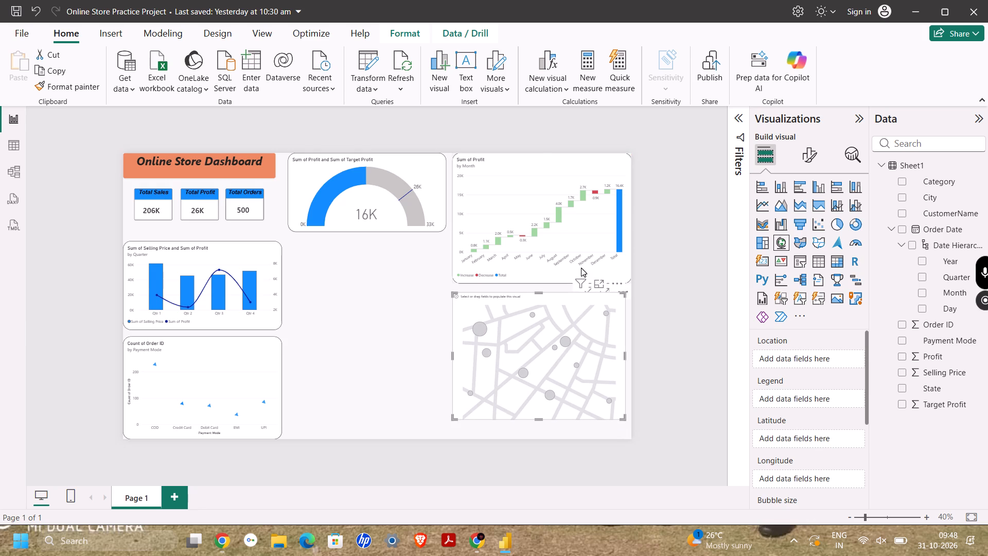
Resize the waterfall chart to match the map's width and lower its top edge slightly from the page's top.
left_click(581, 268)
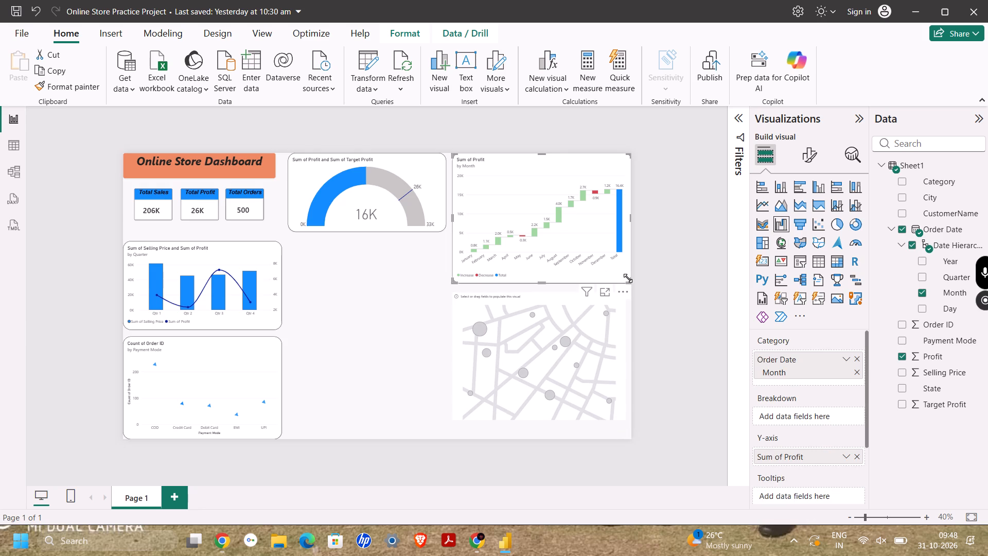
left_click_drag(628, 278, 622, 280)
left_click(668, 291)
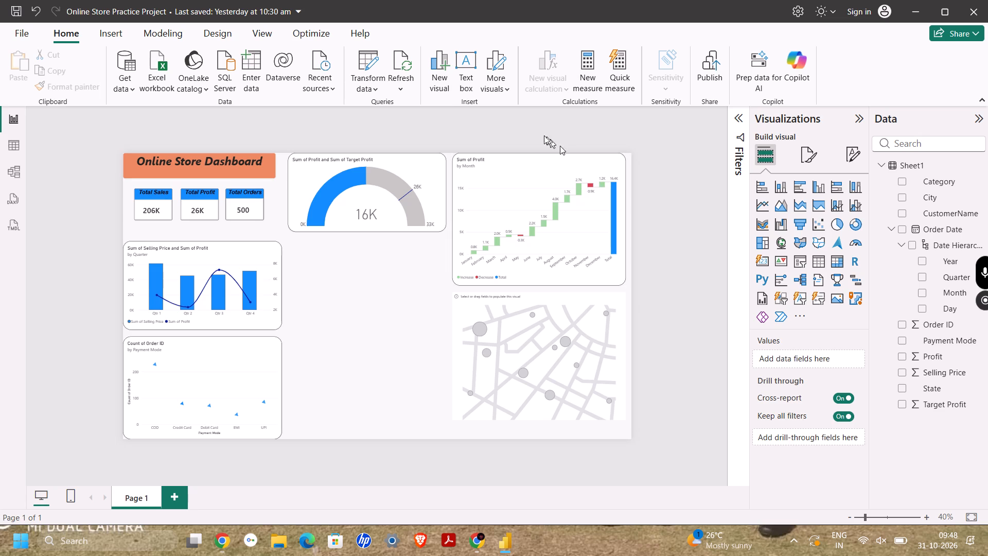
left_click(539, 162)
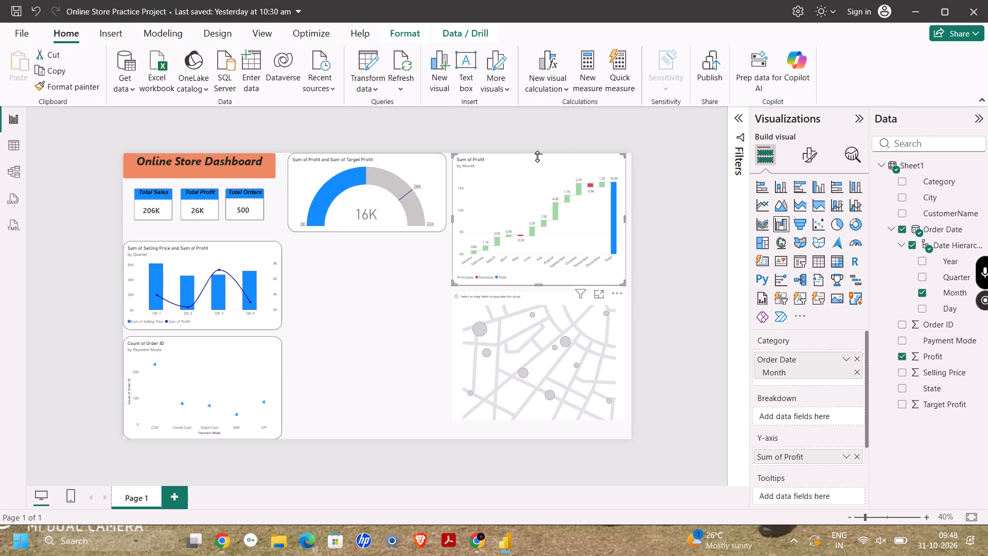
left_click_drag(537, 157, 537, 162)
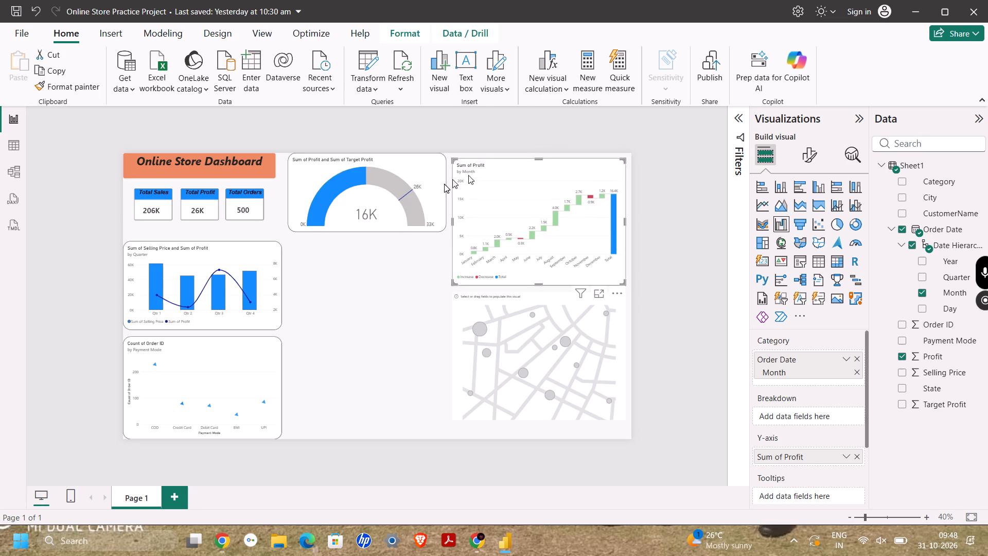
Move the Sum of Profit and Sum of Target Profit gauge down so its top aligns with the waterfall chart.
left_click(393, 193)
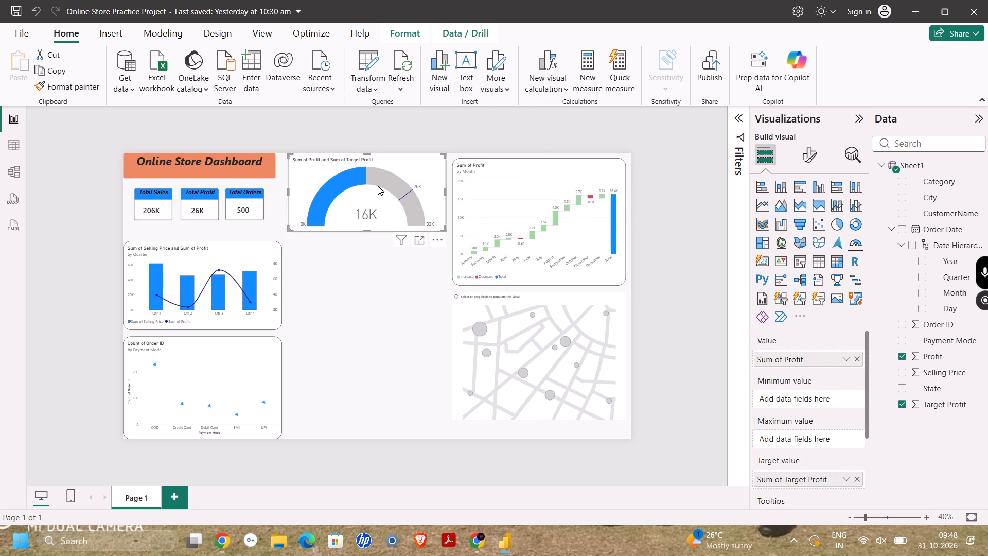
left_click(378, 186)
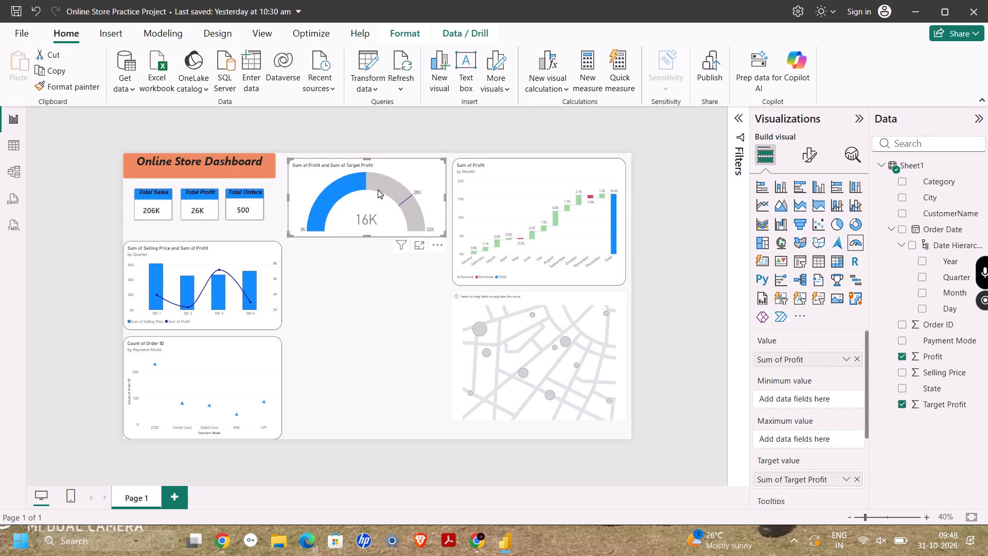
left_click(331, 301)
Shorten the Count of Order ID by Payment Mode chart slightly to leave a margin above the page's bottom edge.
left_click(247, 401)
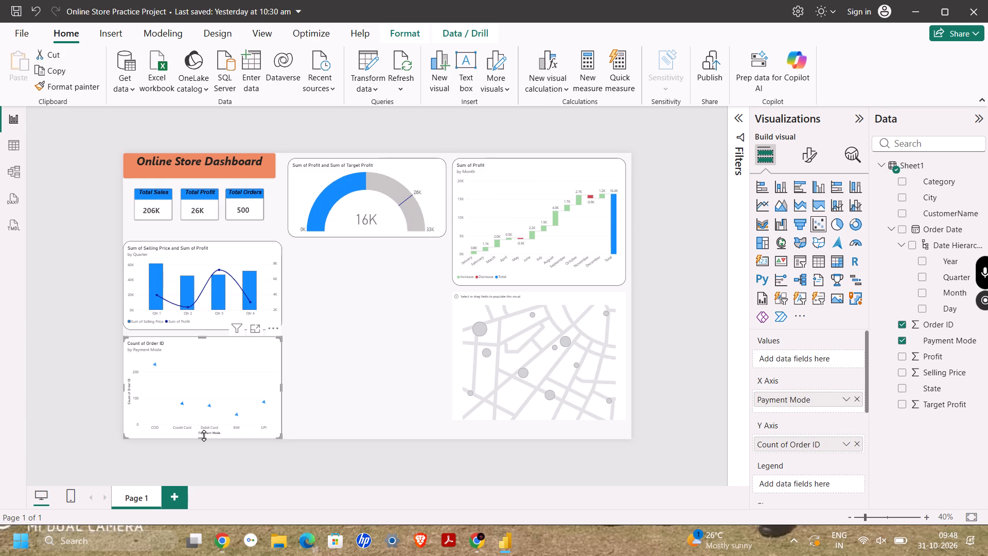
left_click_drag(204, 436, 204, 431)
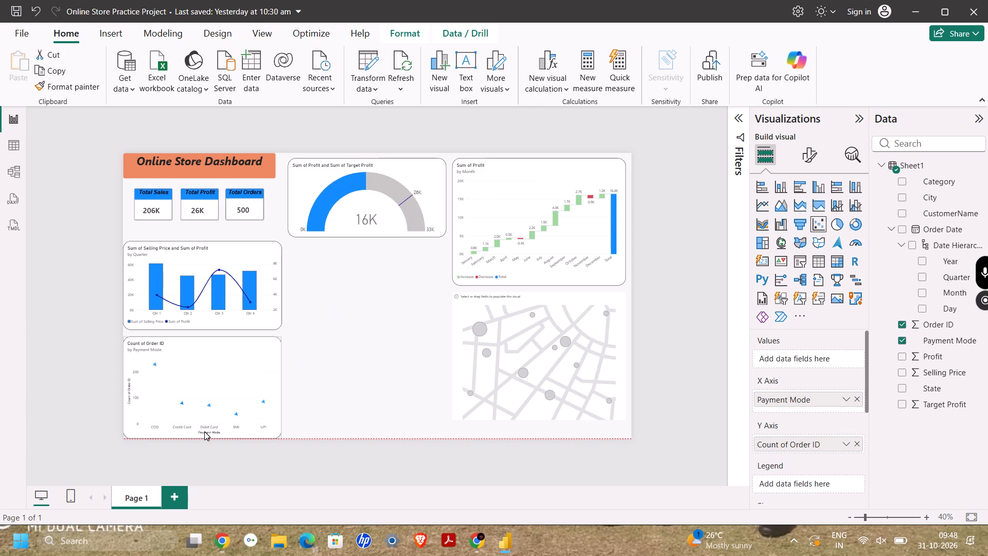
left_click_drag(204, 431, 205, 414)
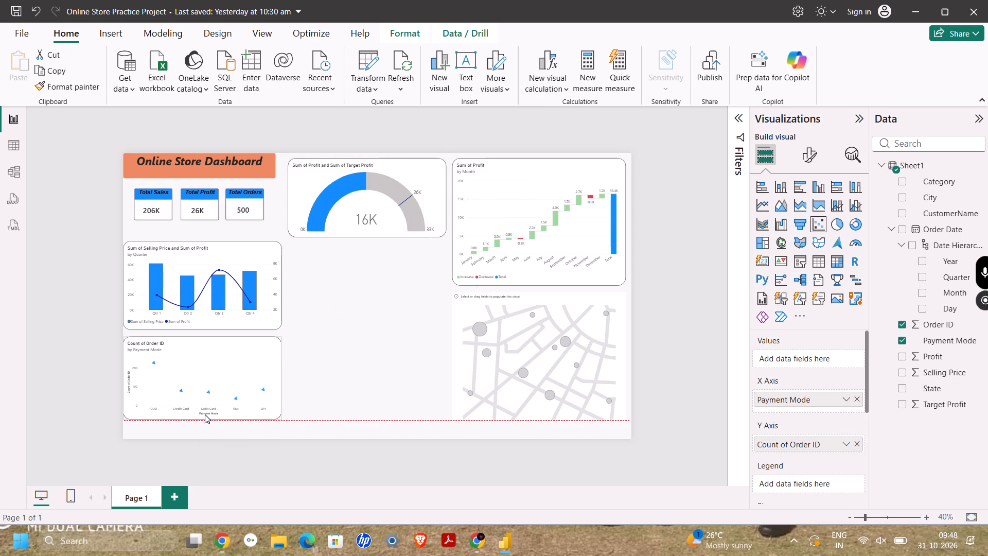
left_click_drag(205, 414, 205, 428)
Move the map visual down slightly and extend its bottom edge to line up with the Payment Mode chart.
left_click_drag(530, 337, 530, 338)
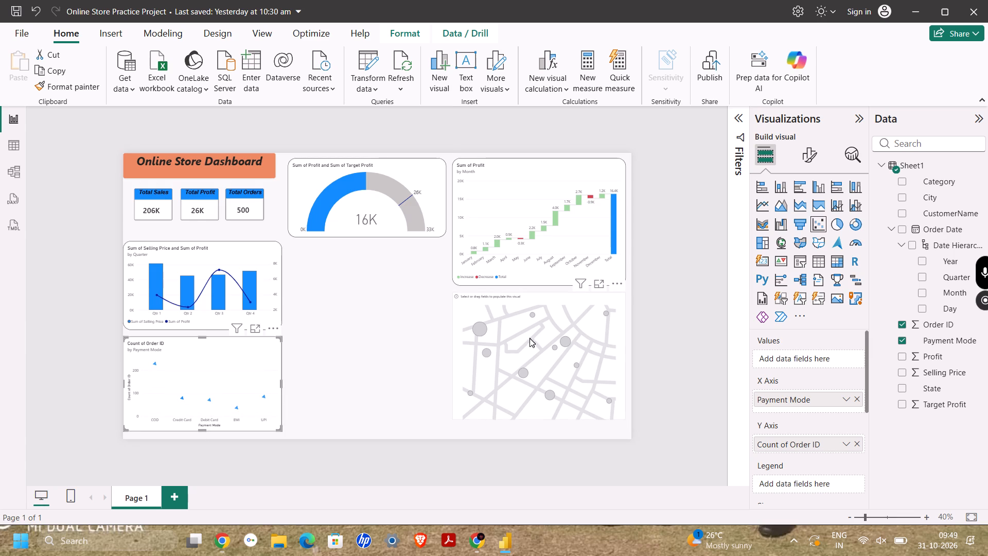
left_click_drag(530, 338, 527, 343)
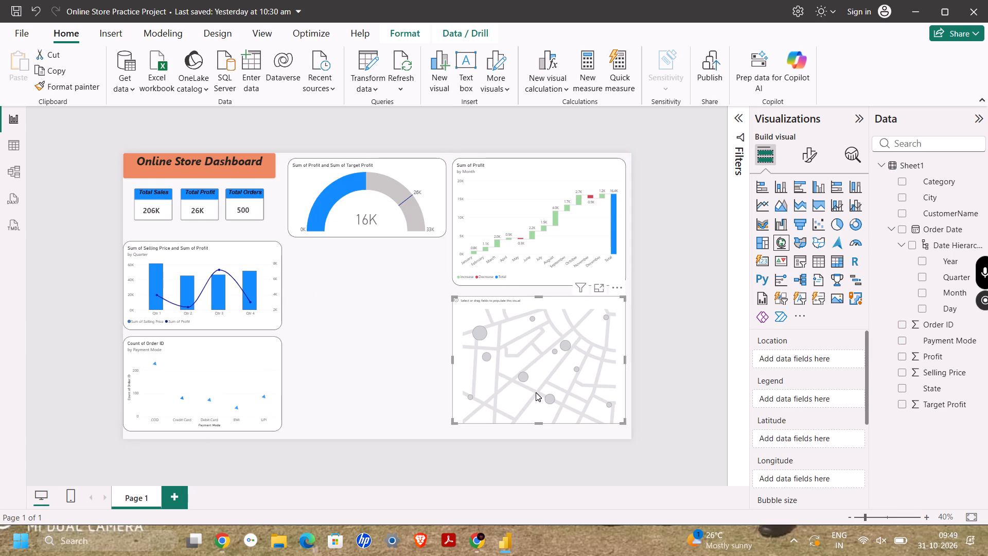
left_click_drag(537, 421, 537, 429)
left_click(705, 367)
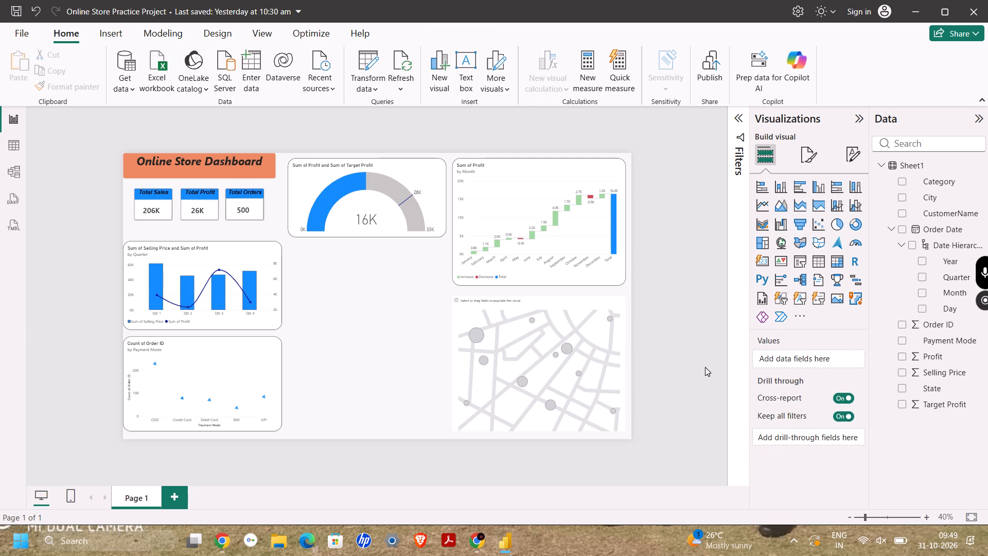
In the Sheet1 data table, set the State column's data category to State or Province.
double_click(705, 367)
left_click(570, 361)
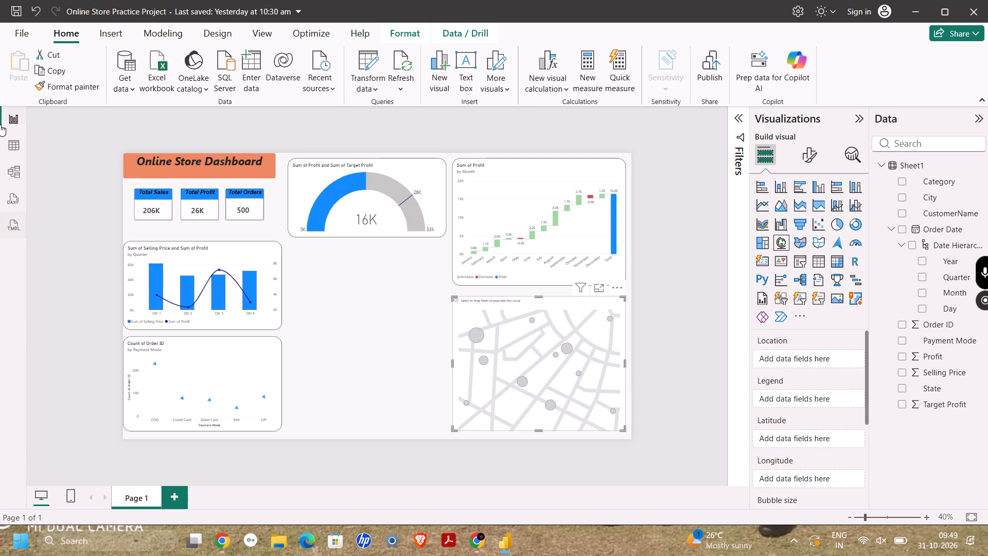
left_click(13, 151)
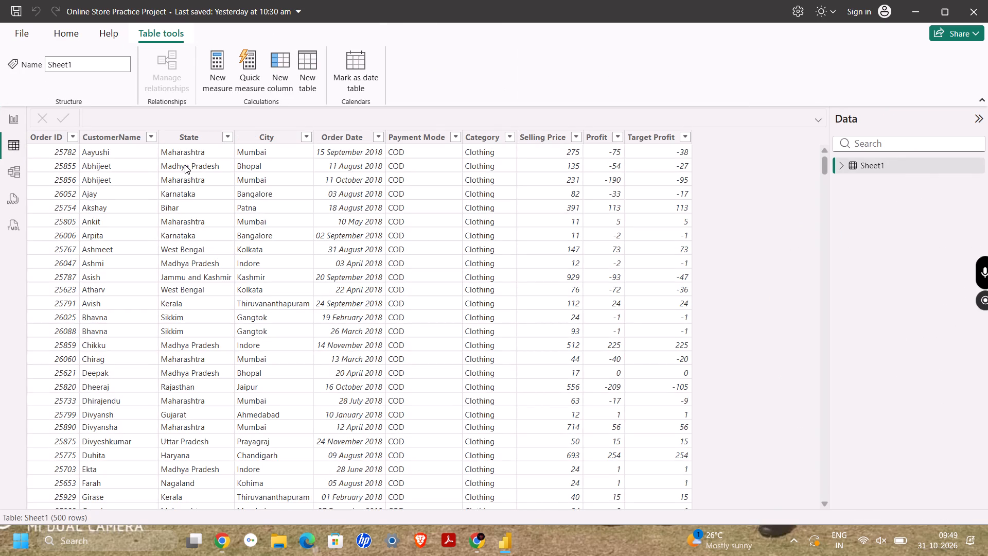
left_click(192, 137)
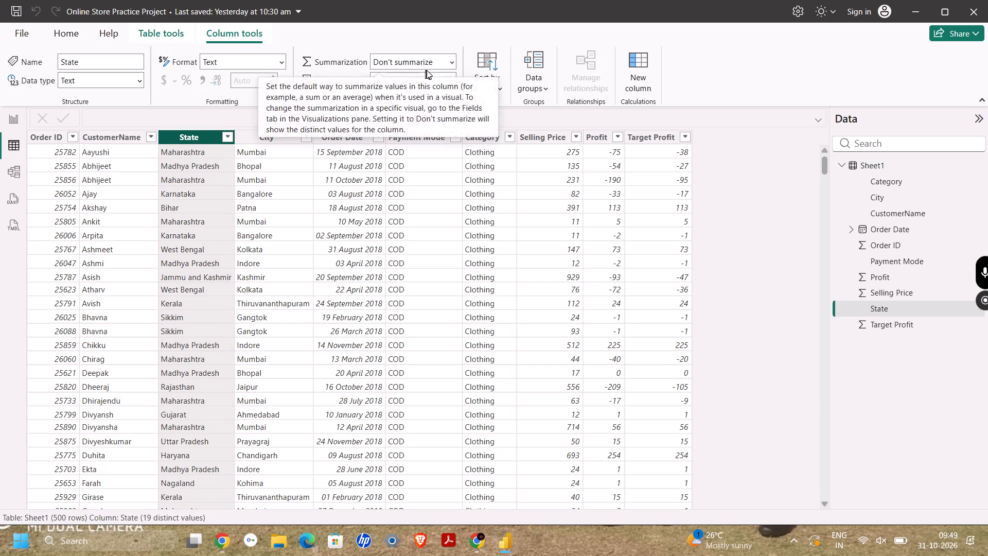
left_click(450, 79)
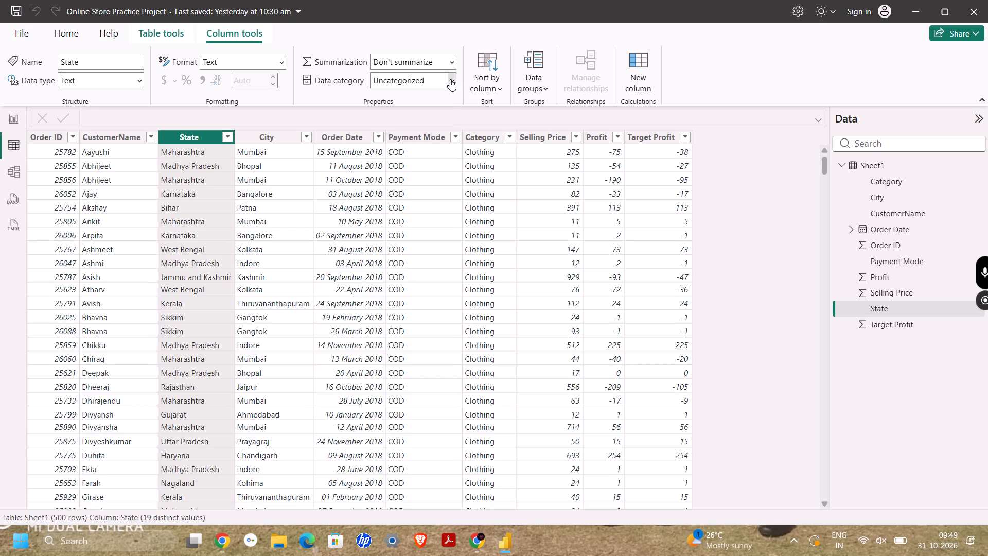
left_click(450, 79)
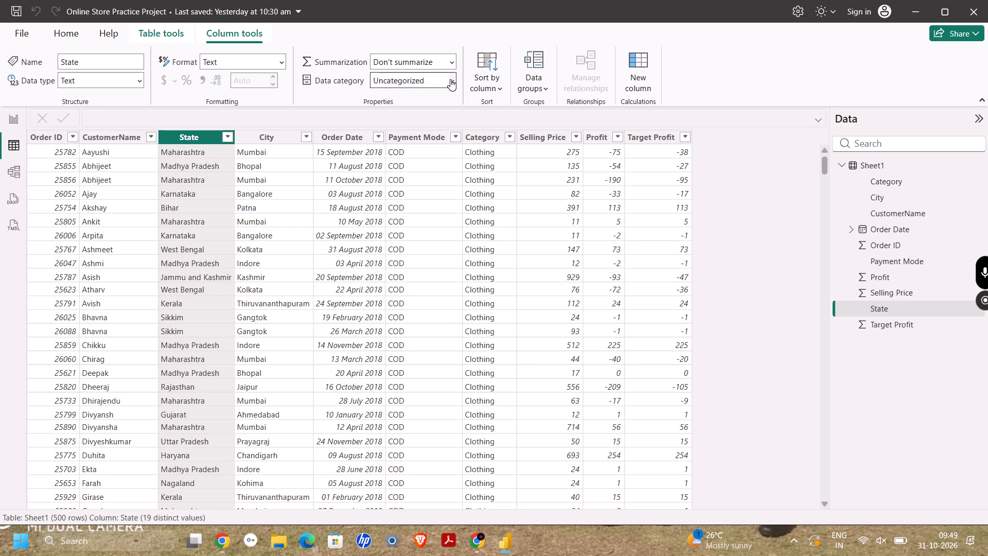
left_click(450, 79)
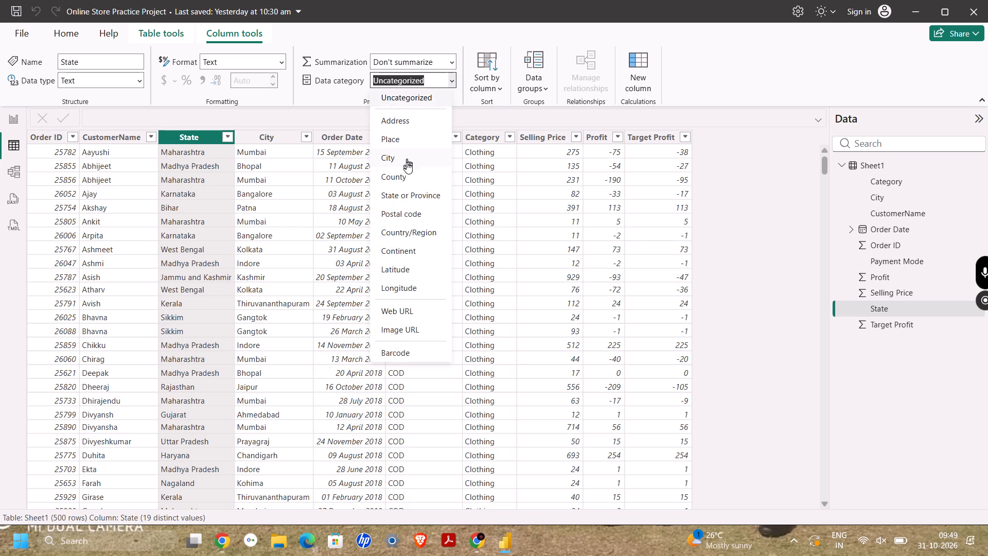
left_click(415, 190)
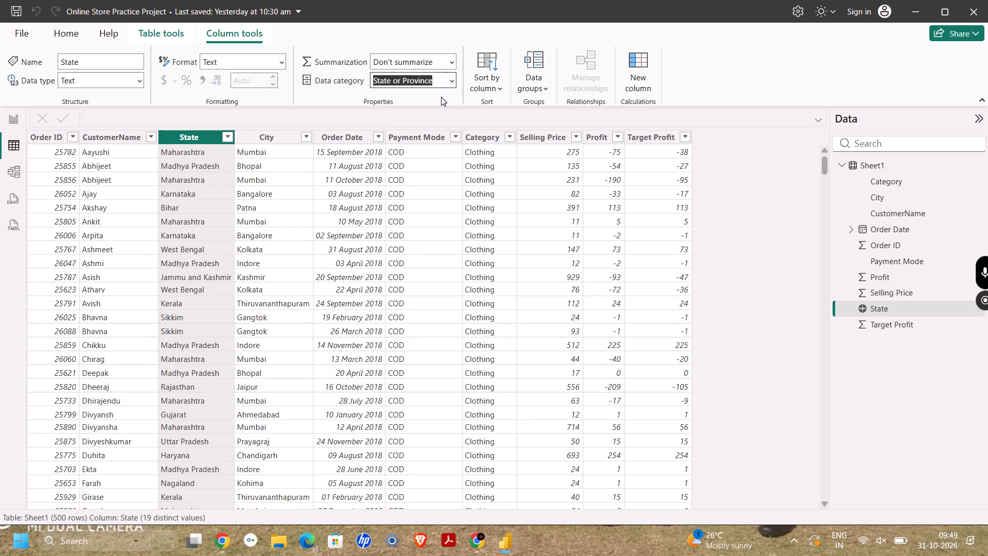
scroll(335, 248, "down", 2)
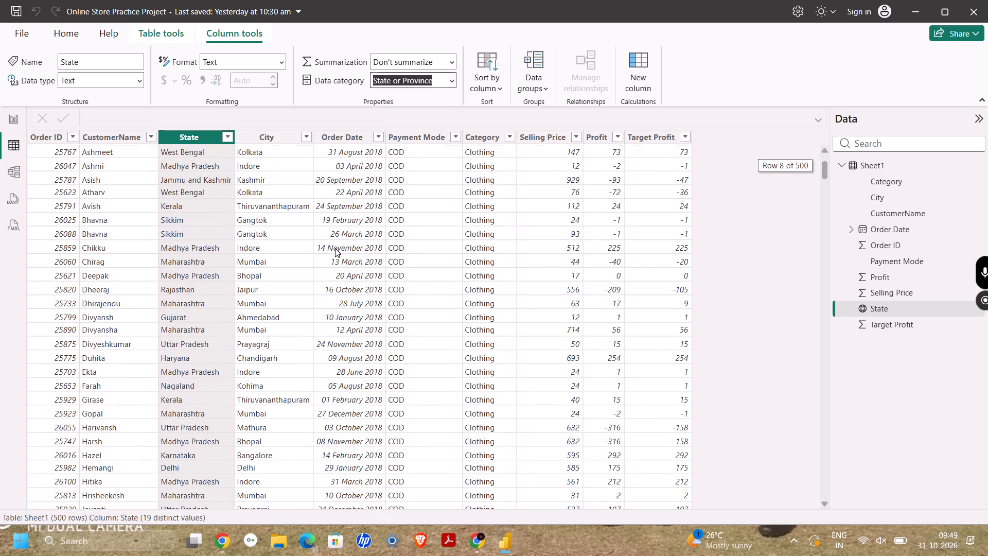
scroll(335, 248, "up", 5)
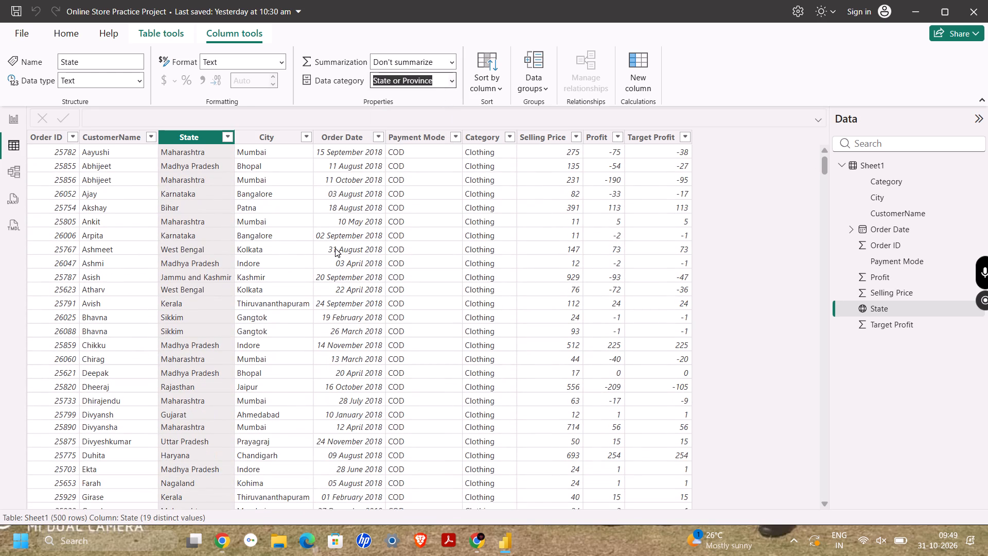
left_click(421, 93)
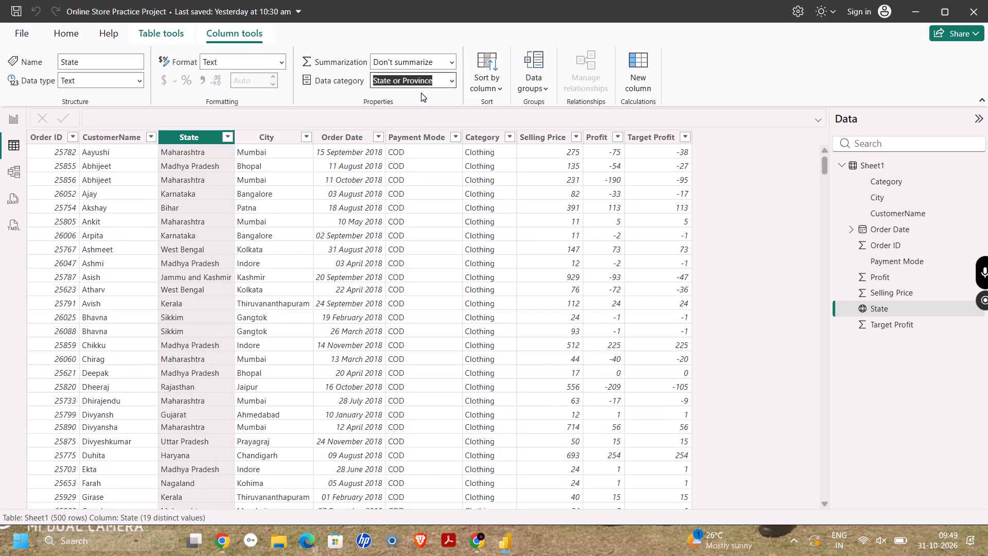
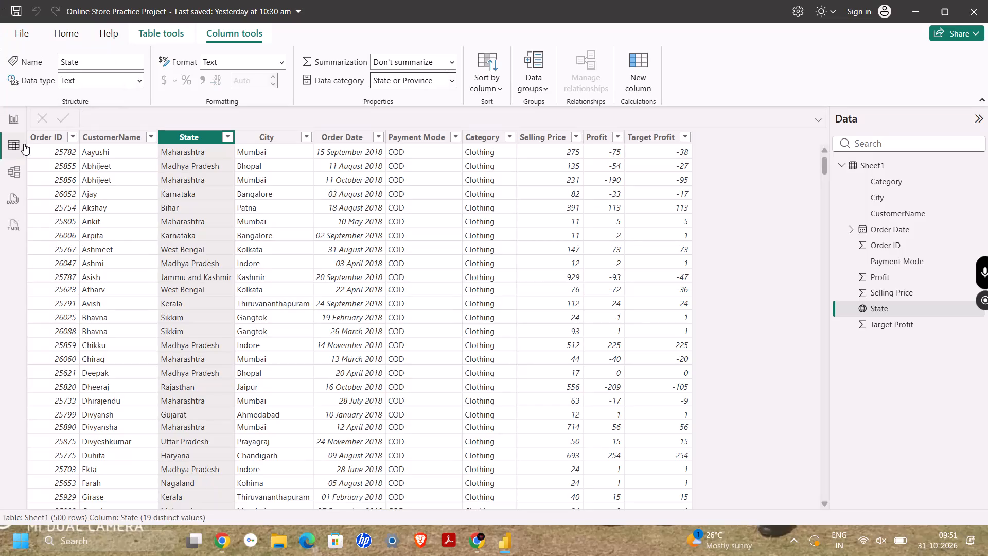
Return to the report page and assign the State field to the map visual's Location.
left_click(14, 119)
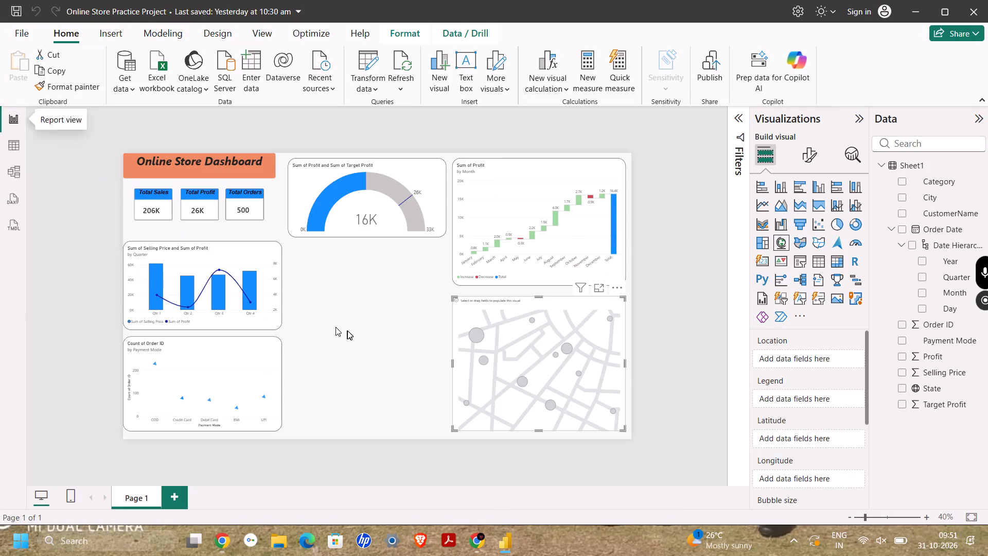
left_click(556, 390)
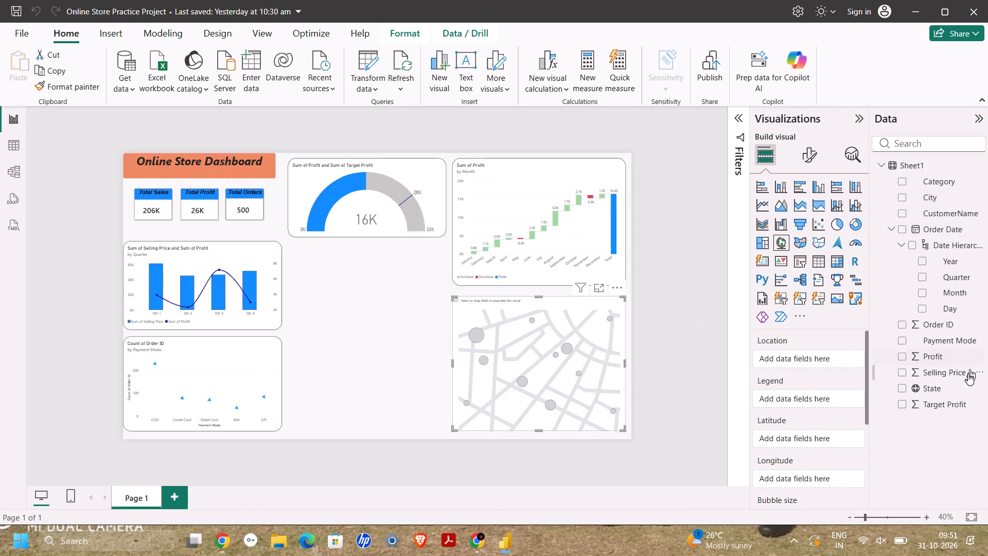
left_click_drag(906, 386, 573, 355)
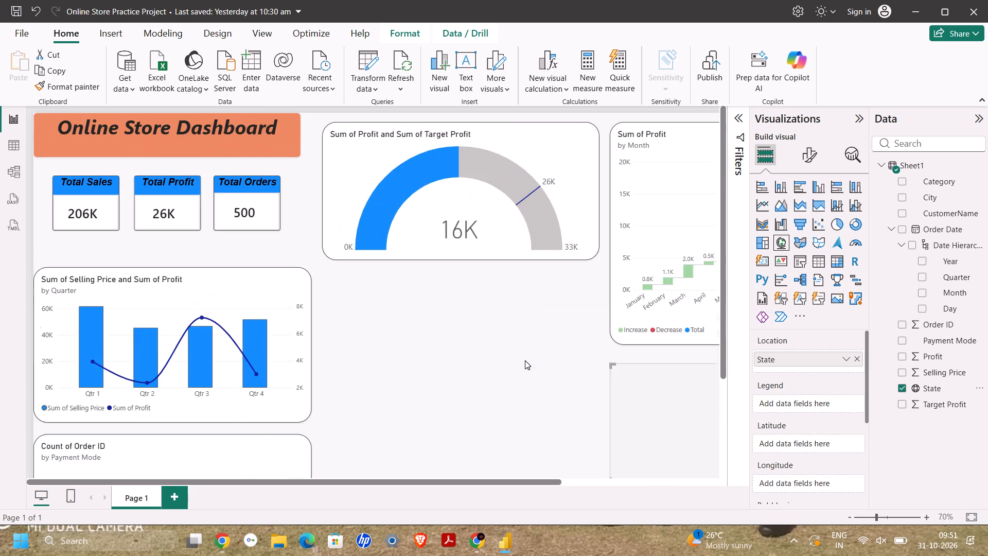
Read the message inside the map visual and its details, and close the details.
scroll(525, 360, "left", 3)
scroll(525, 360, "down", 1)
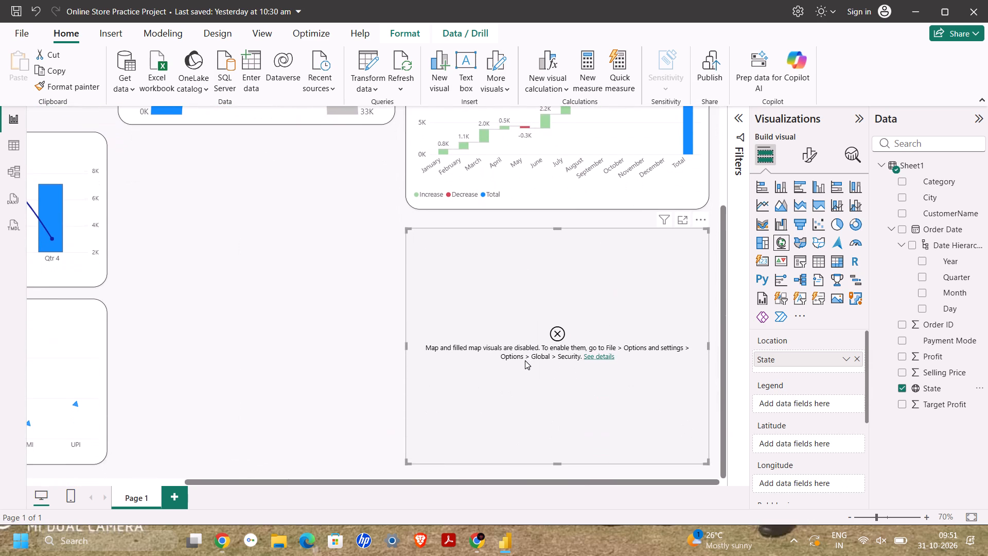
scroll(525, 360, "down", 1)
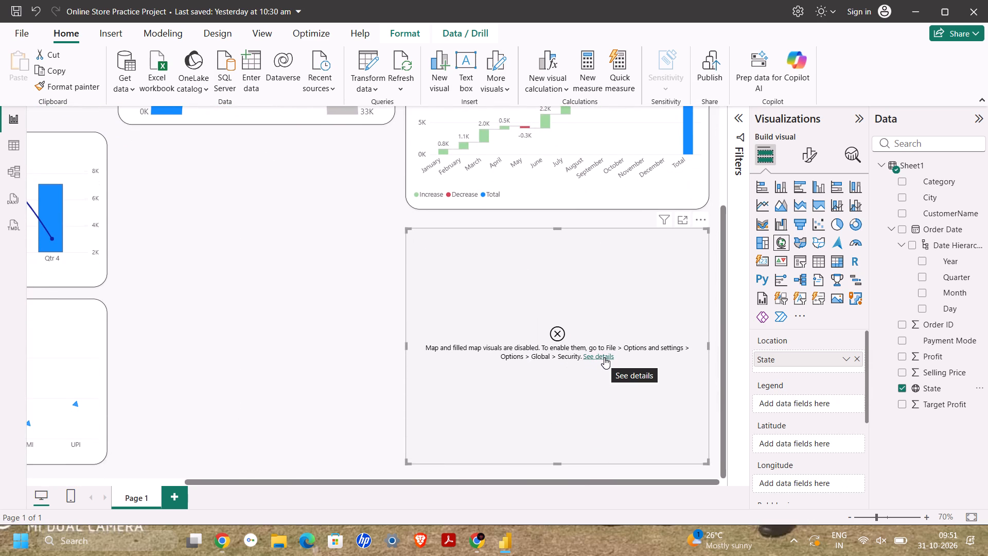
left_click(604, 357)
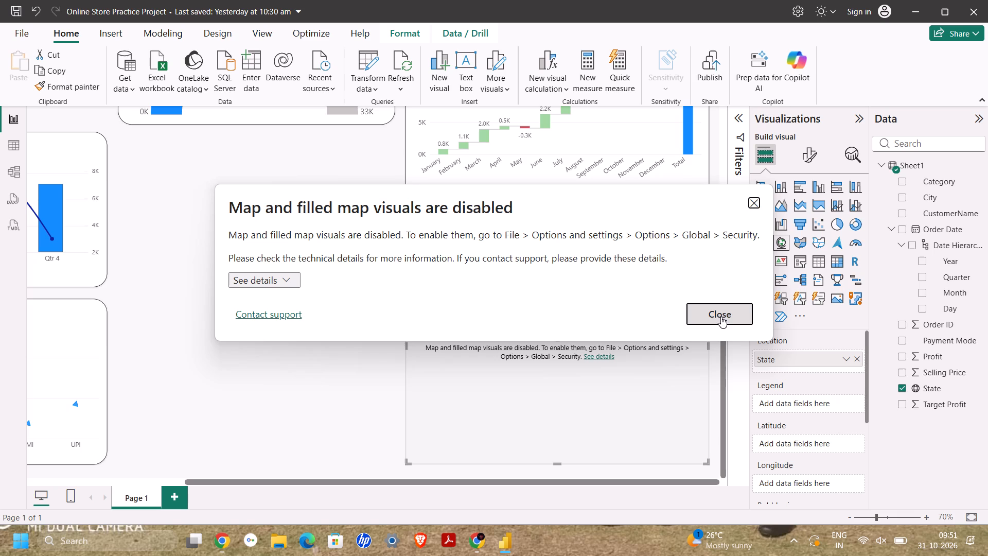
left_click(755, 203)
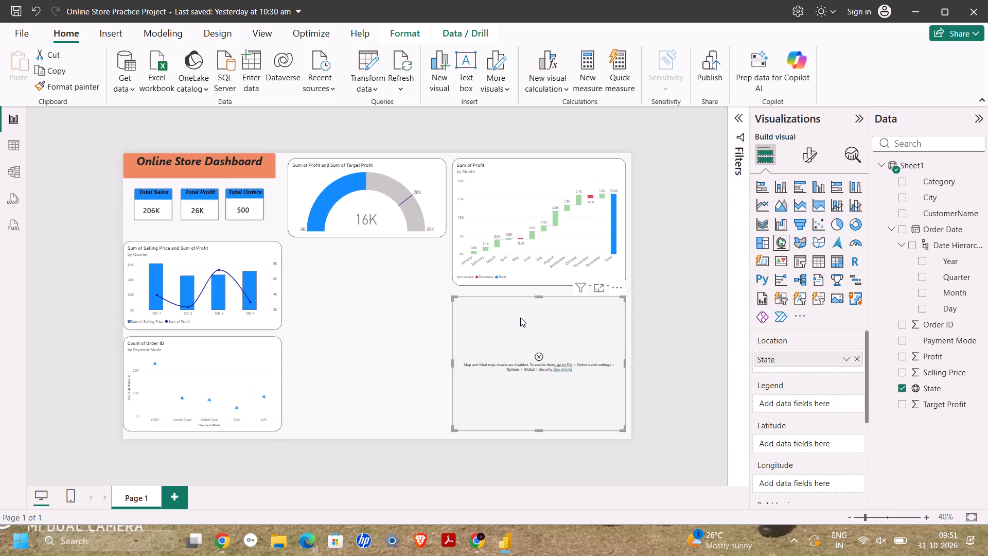
Open the application Options and examine the global Data Load settings for one that enables map visuals.
left_click(27, 35)
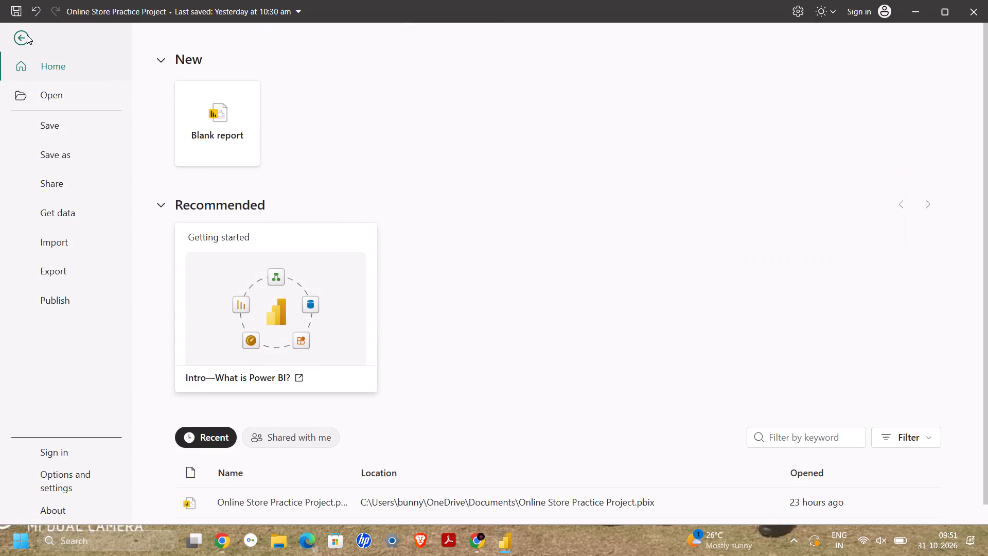
left_click(63, 492)
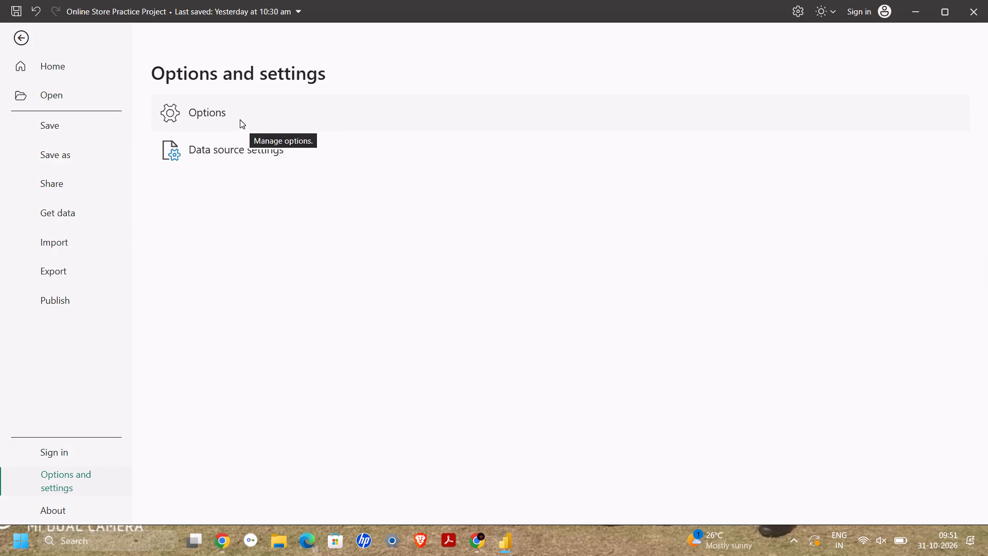
left_click(240, 119)
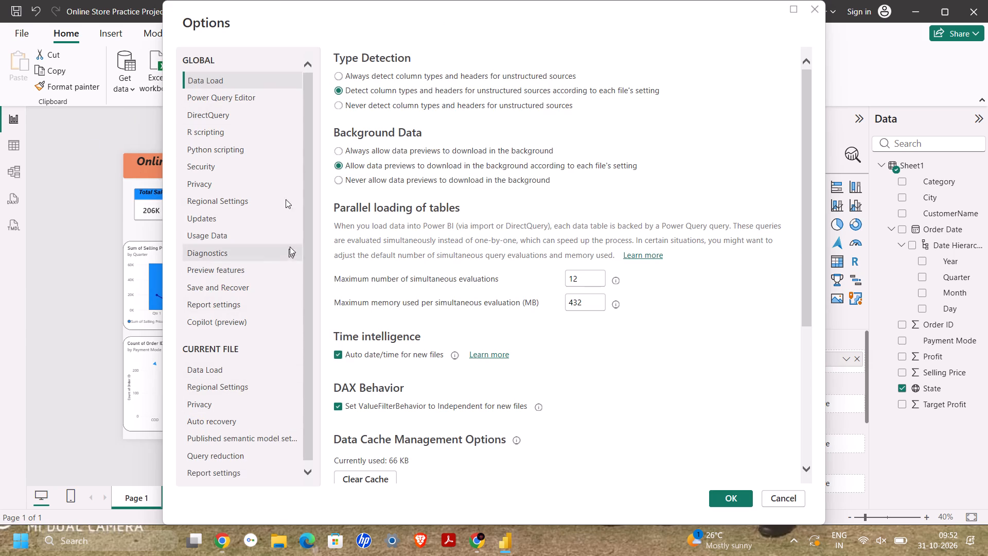
scroll(264, 132, "down", 1)
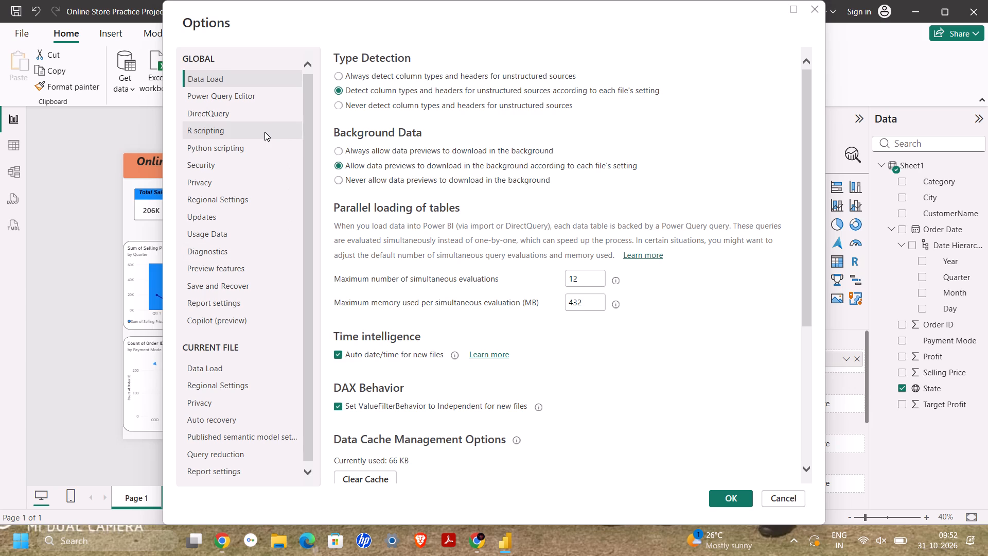
scroll(264, 132, "up", 1)
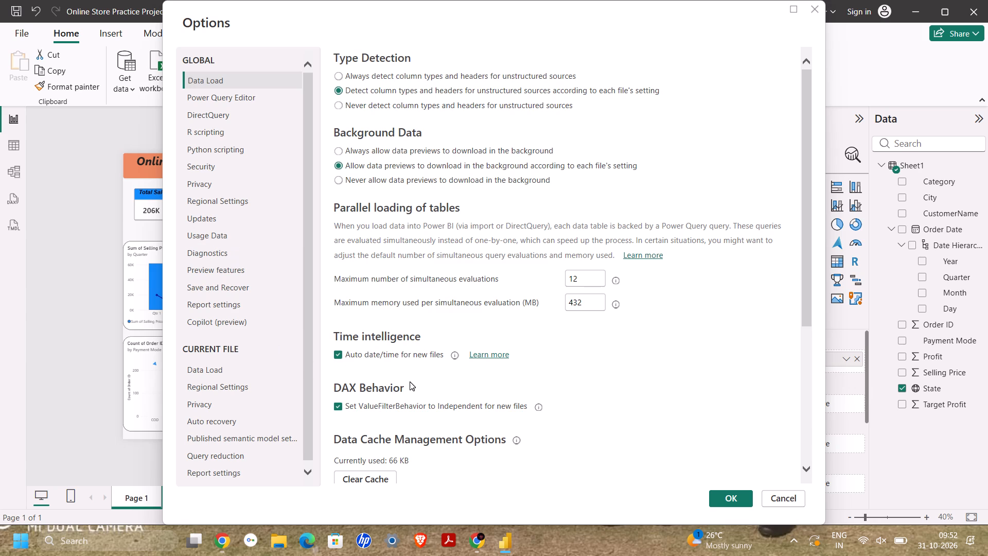
scroll(410, 381, "down", 3)
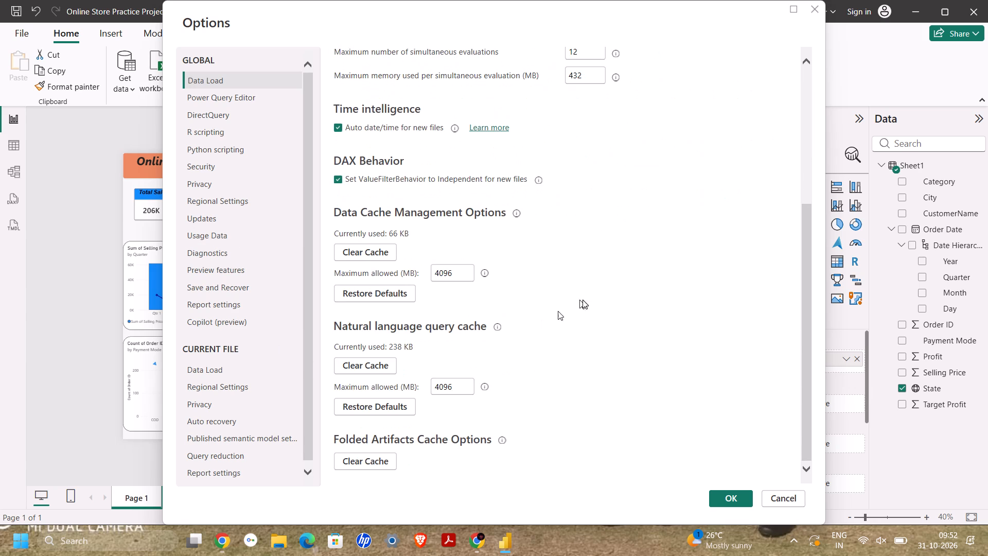
scroll(564, 283, "up", 3)
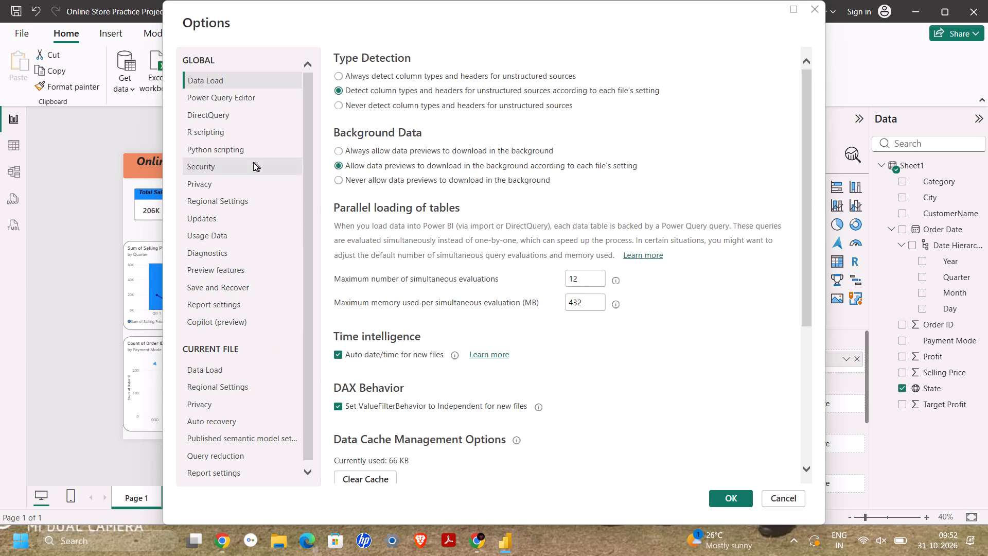
Check the global Report settings, Copilot (preview) and the current file's Regional Settings for a map visuals option.
left_click(263, 301)
left_click(261, 318)
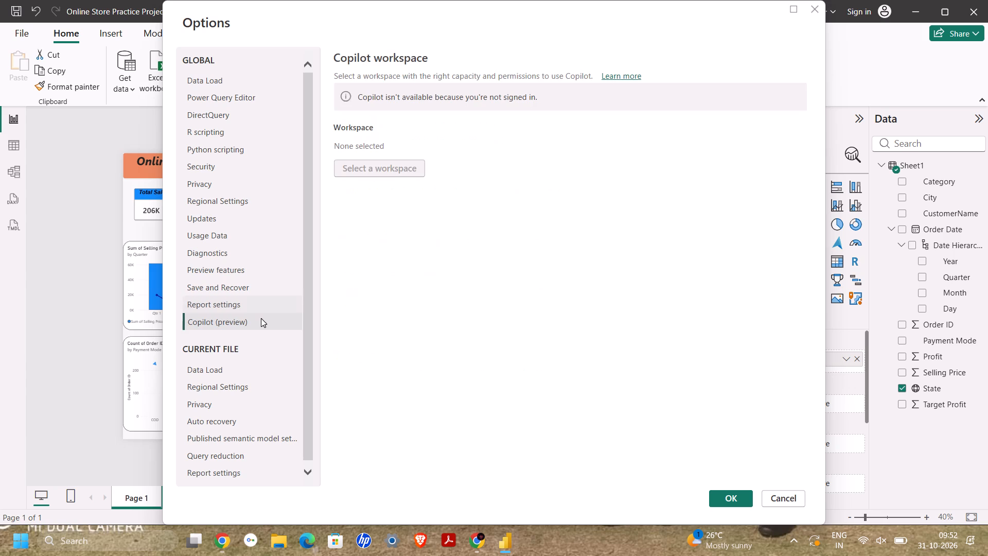
left_click(244, 378)
scroll(244, 378, "down", 1)
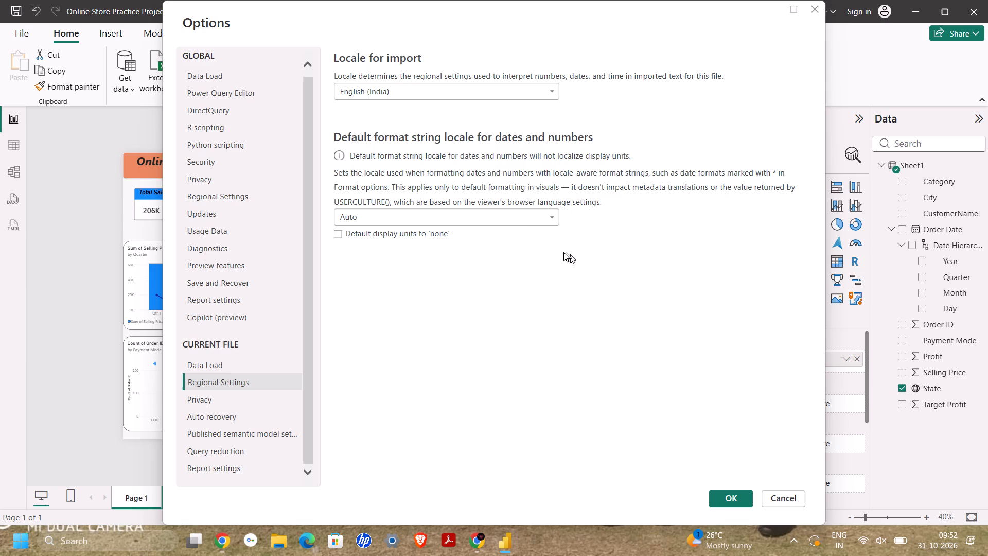
scroll(202, 97, "up", 2)
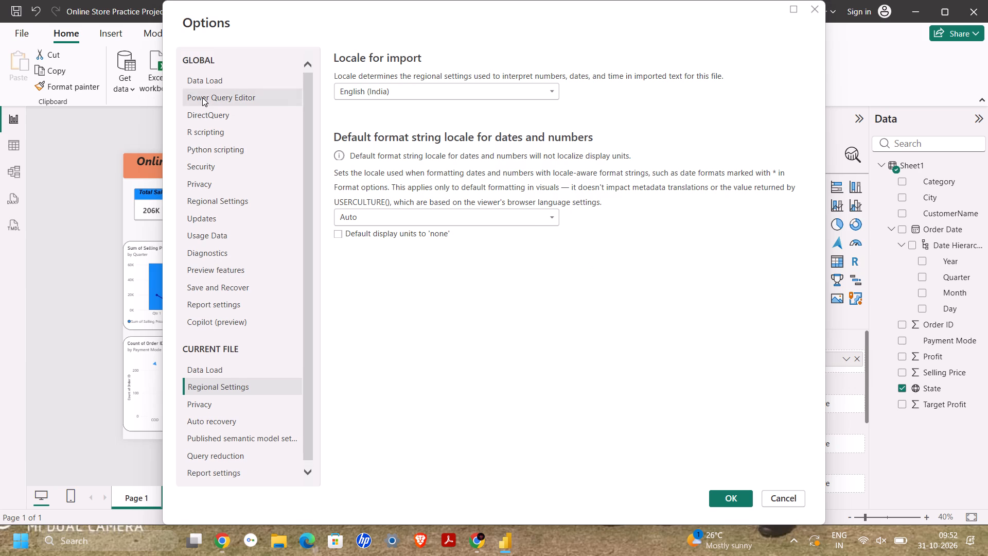
Go through the global option categories from Data Load to Report settings, looking for the map and filled map visuals setting.
left_click(201, 81)
left_click(210, 97)
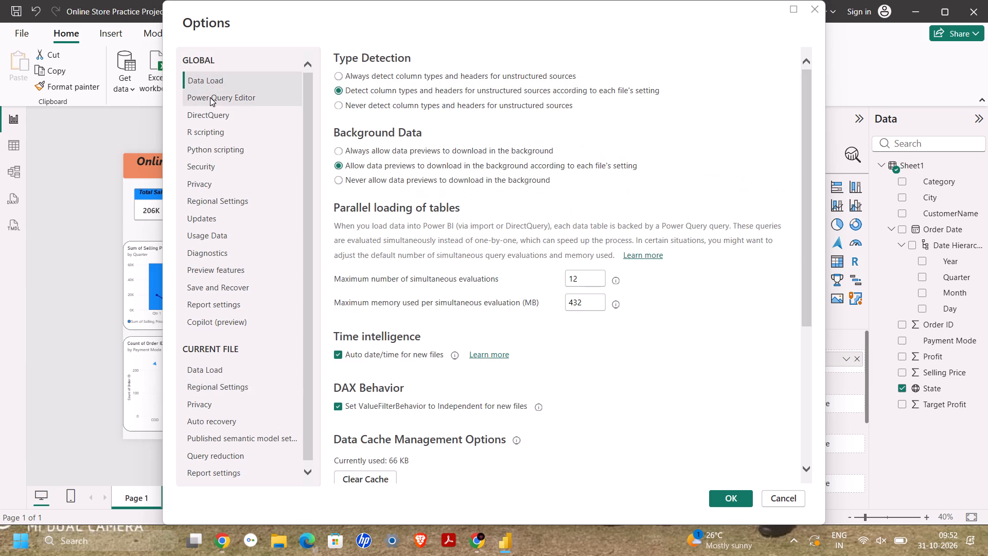
left_click(215, 113)
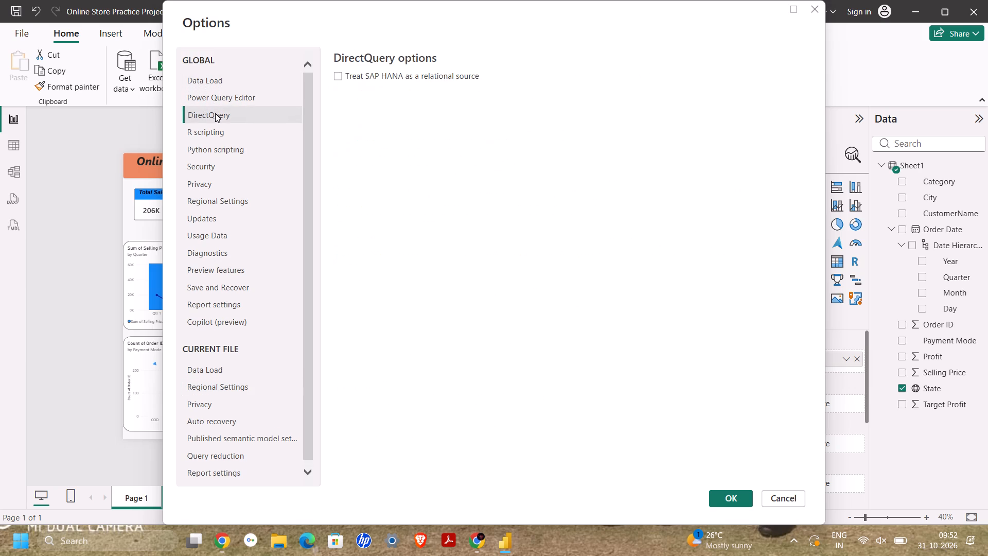
left_click(225, 139)
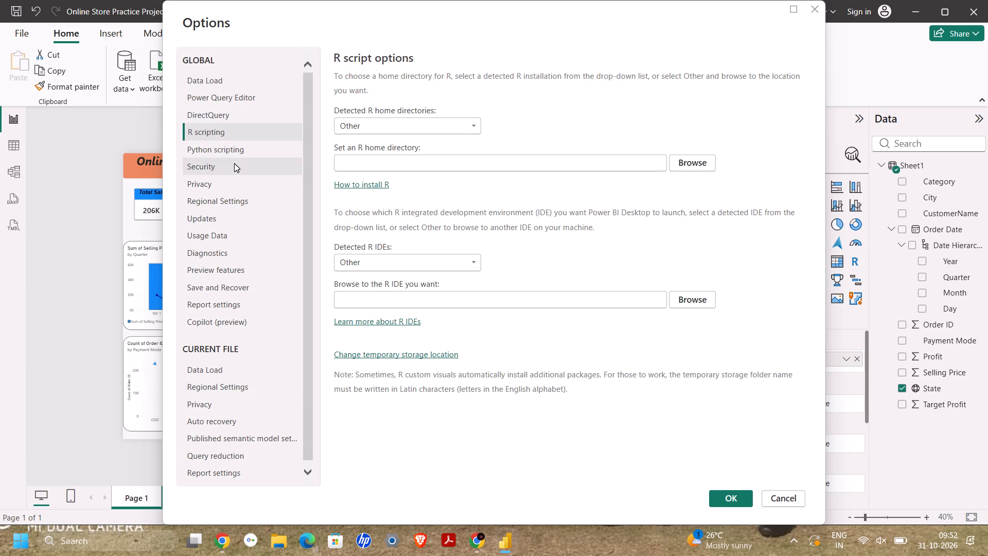
left_click(234, 163)
left_click(230, 149)
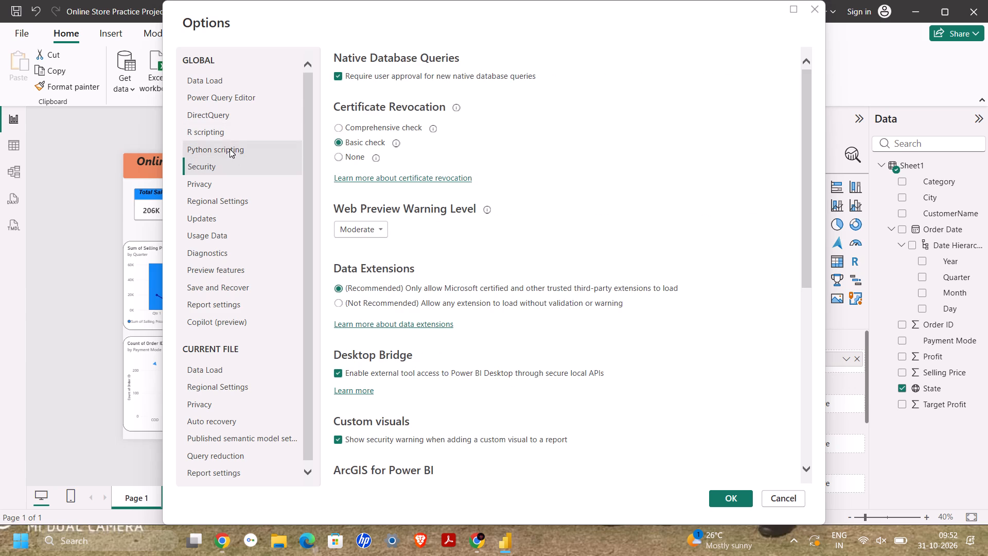
left_click(234, 186)
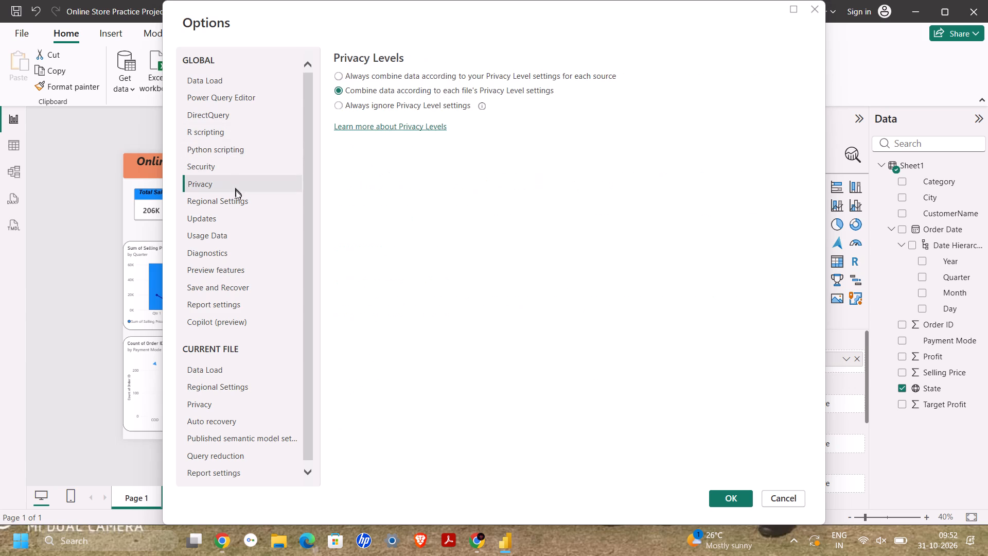
left_click(242, 202)
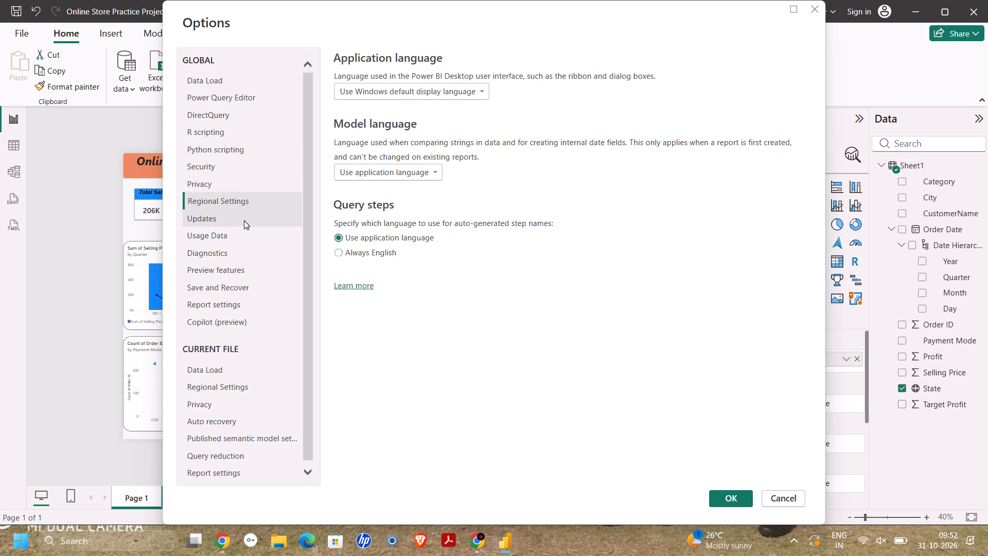
left_click(244, 220)
left_click(241, 236)
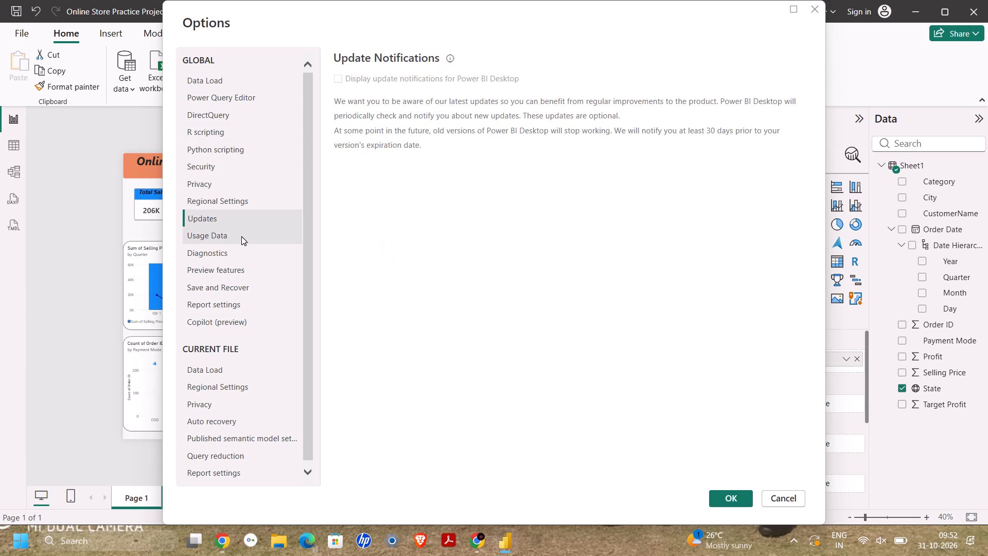
left_click(249, 254)
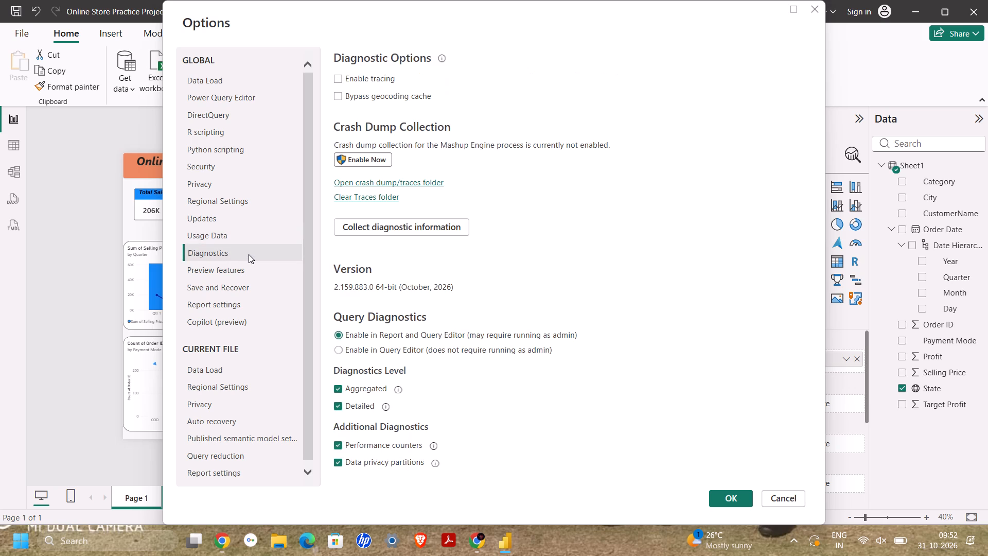
left_click(249, 271)
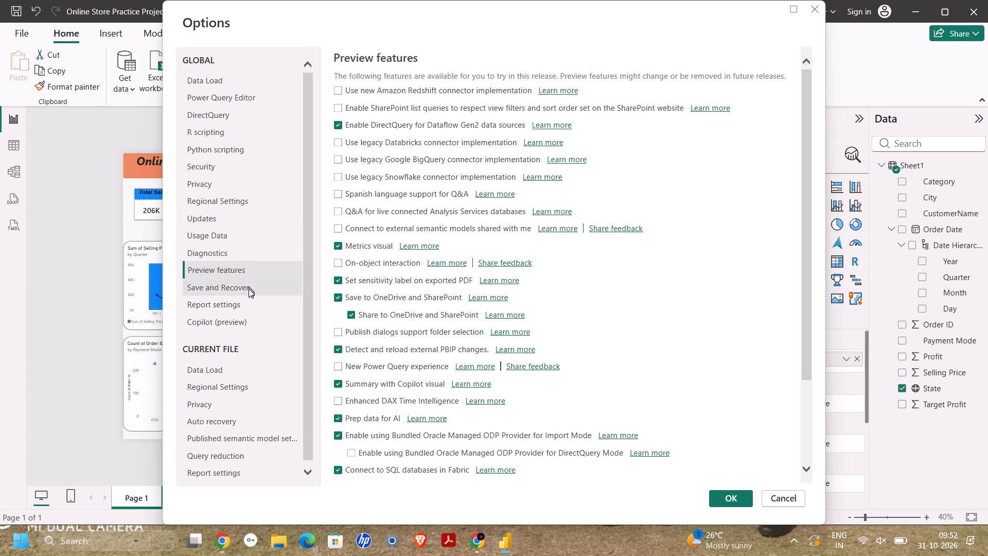
left_click(250, 289)
left_click(250, 304)
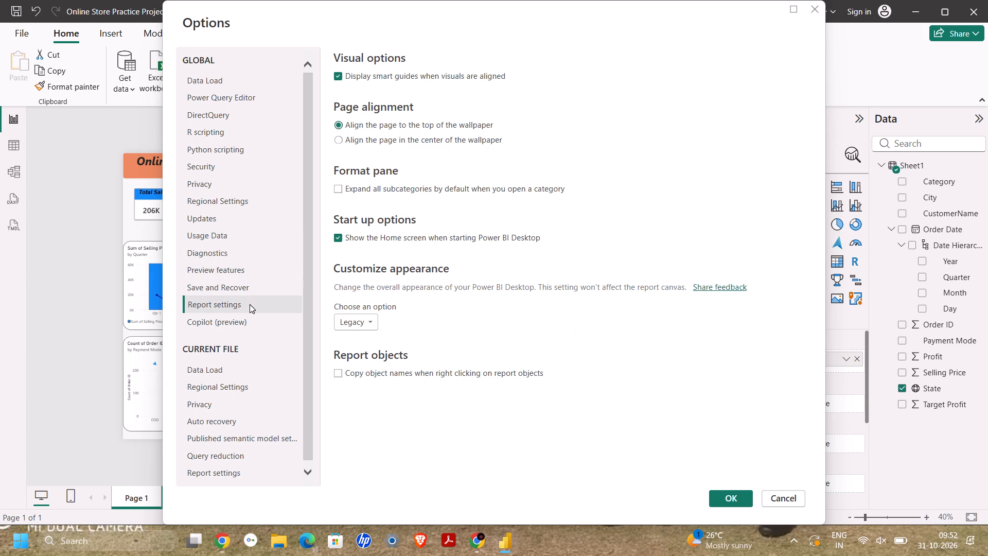
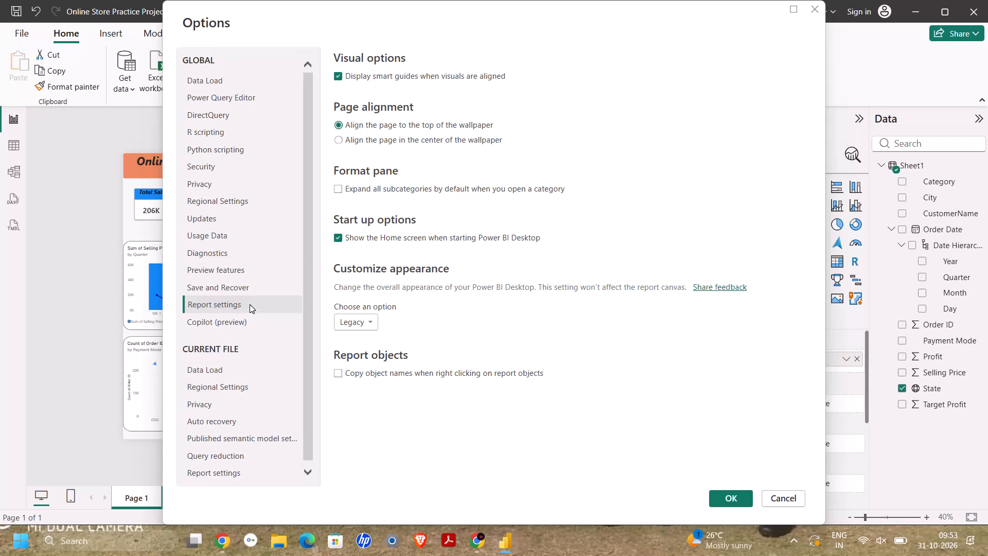
Enable the use of Map and Filled Map visuals in the global Security options and apply the change.
left_click(244, 167)
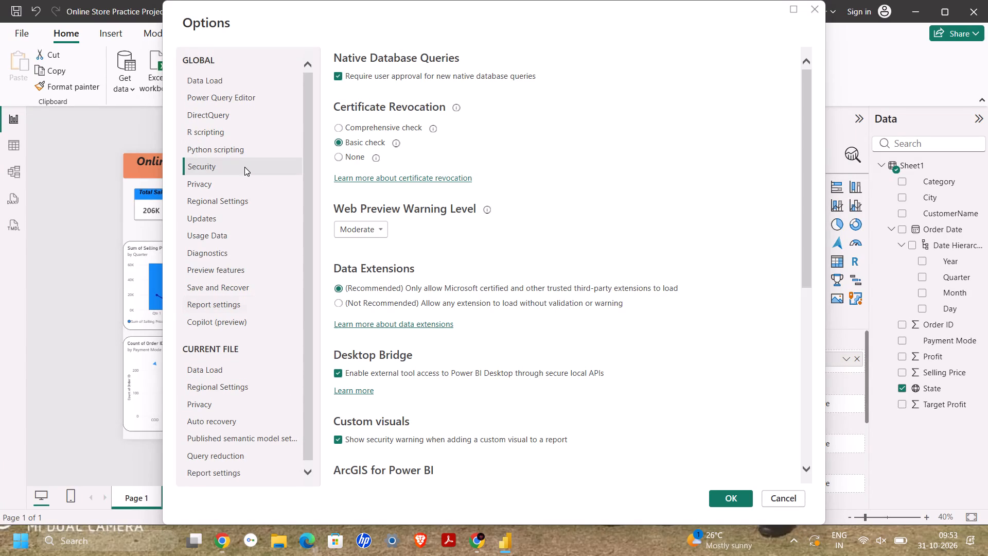
scroll(607, 207, "down", 2)
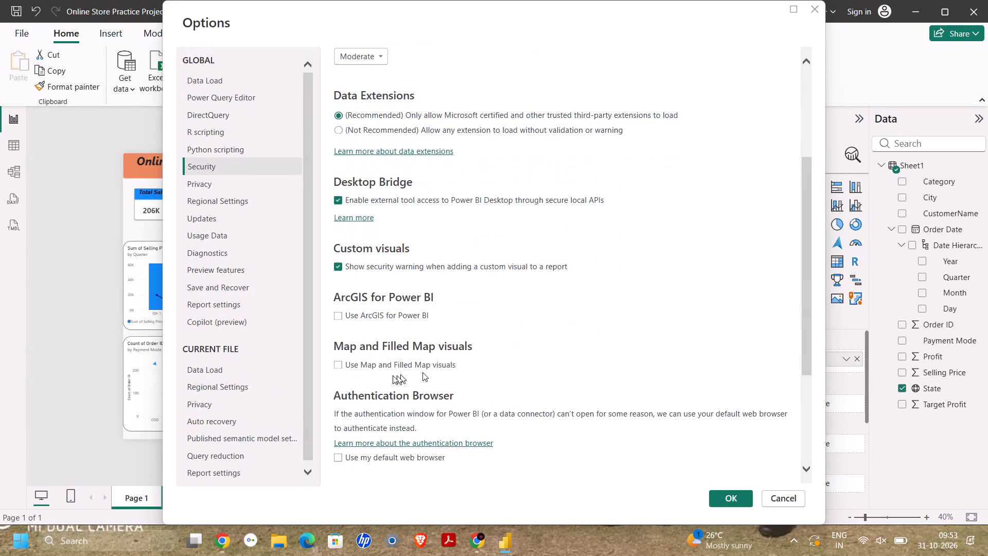
left_click(342, 366)
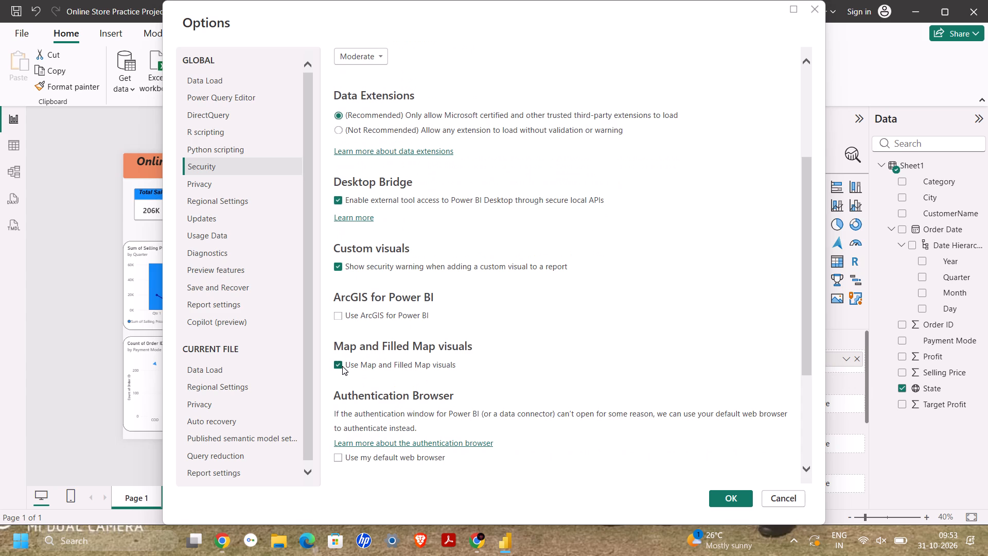
left_click(725, 500)
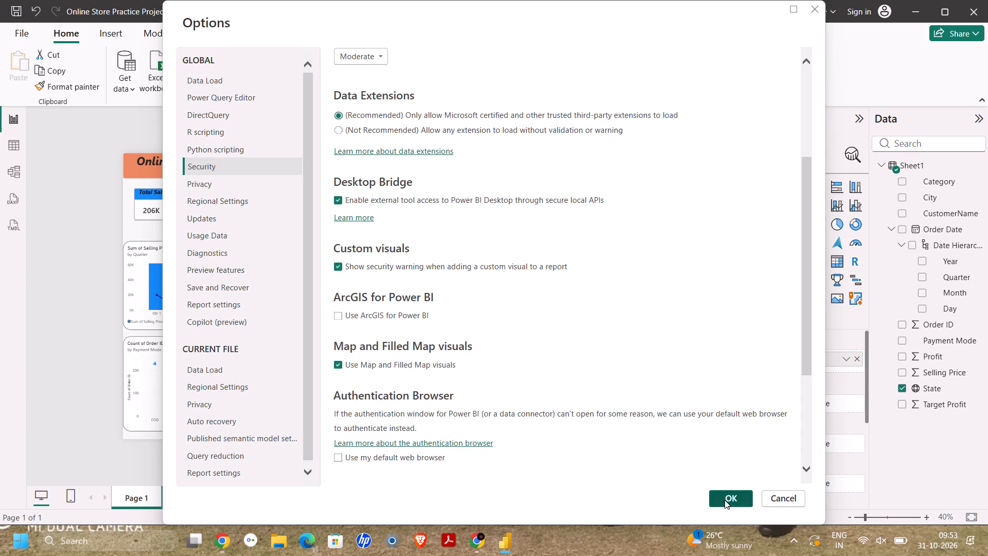
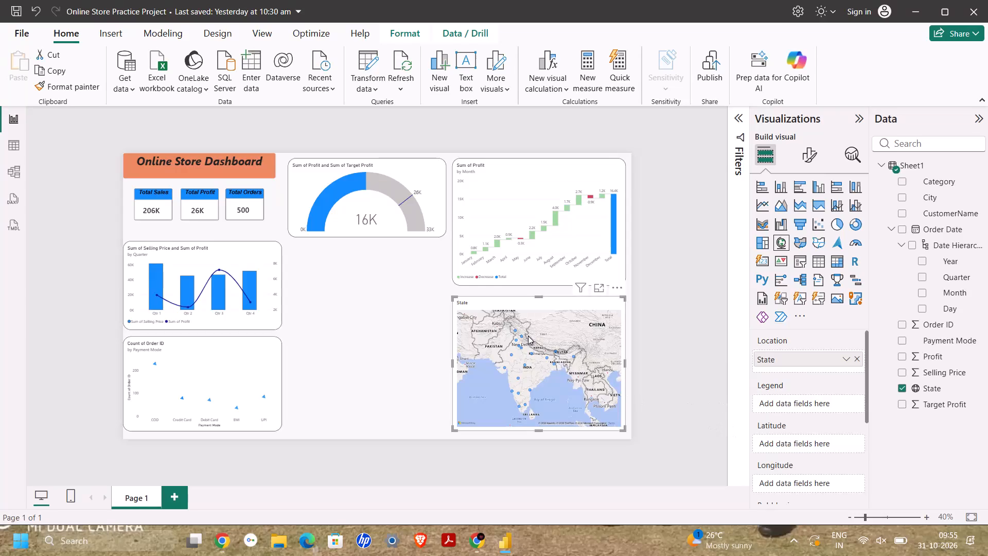
Examine the State locations plotted on the map visual, covering India and its surroundings.
left_click(528, 336)
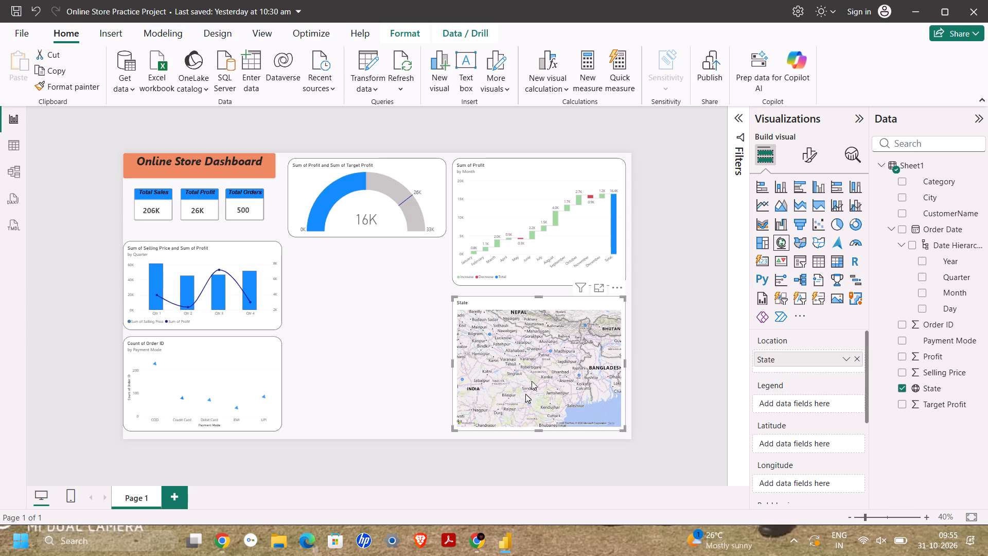
left_click_drag(518, 404, 583, 328)
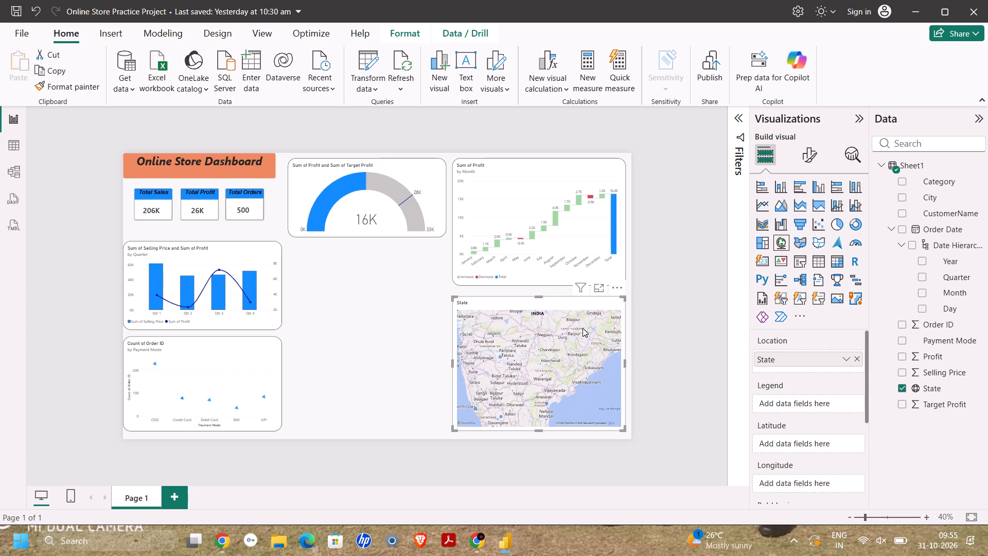
left_click_drag(565, 330, 517, 390)
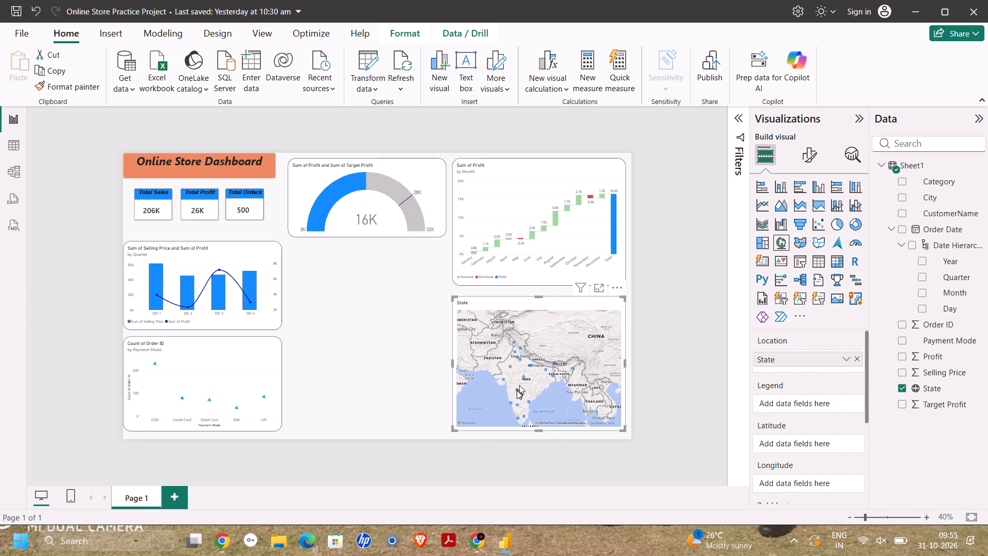
left_click_drag(517, 390, 529, 375)
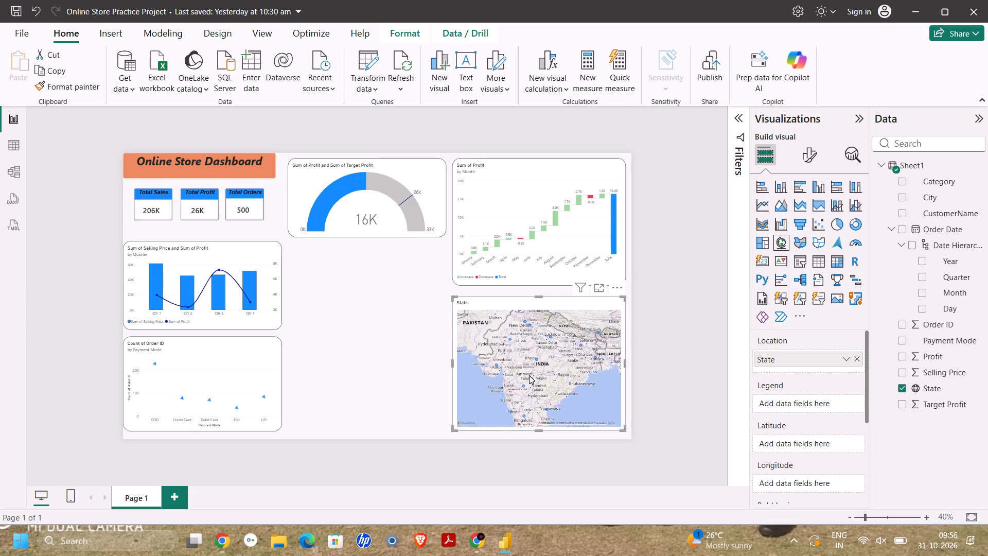
key("ctrl+minus")
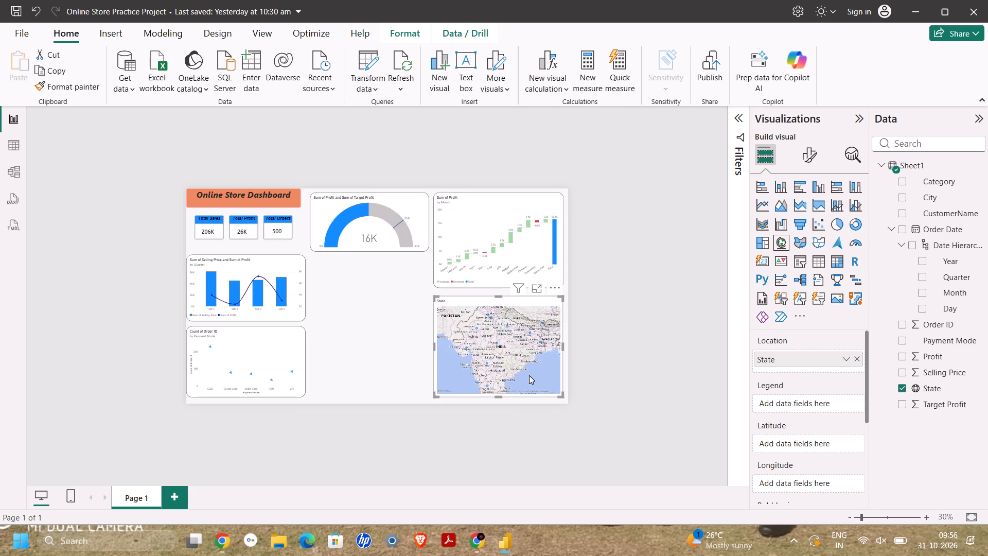
key("ctrl+plus")
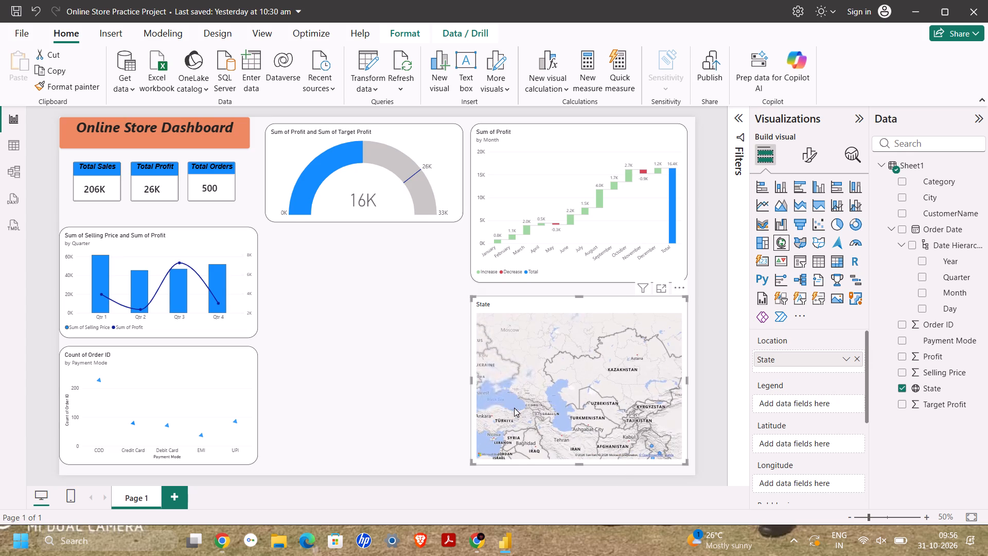
left_click_drag(514, 408, 415, 302)
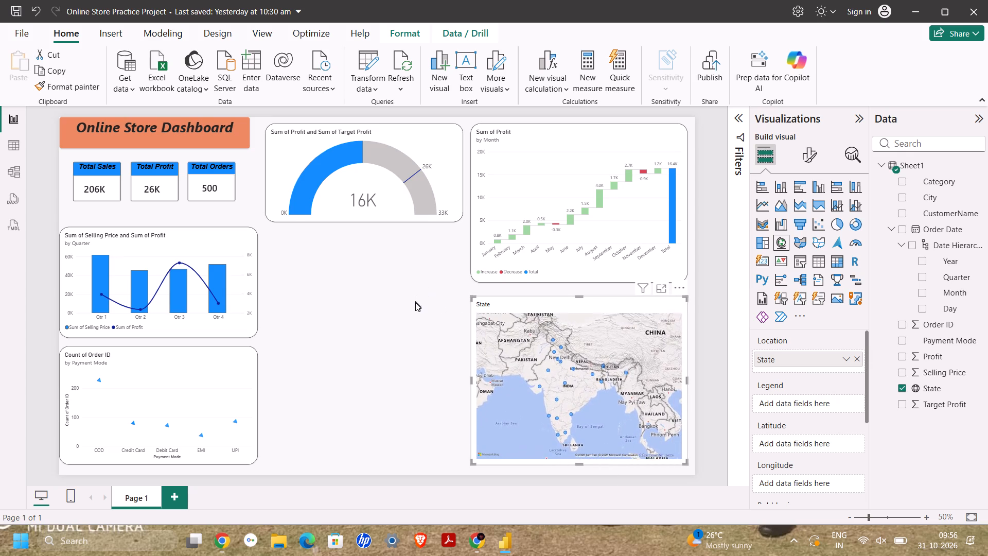
left_click_drag(415, 302, 418, 307)
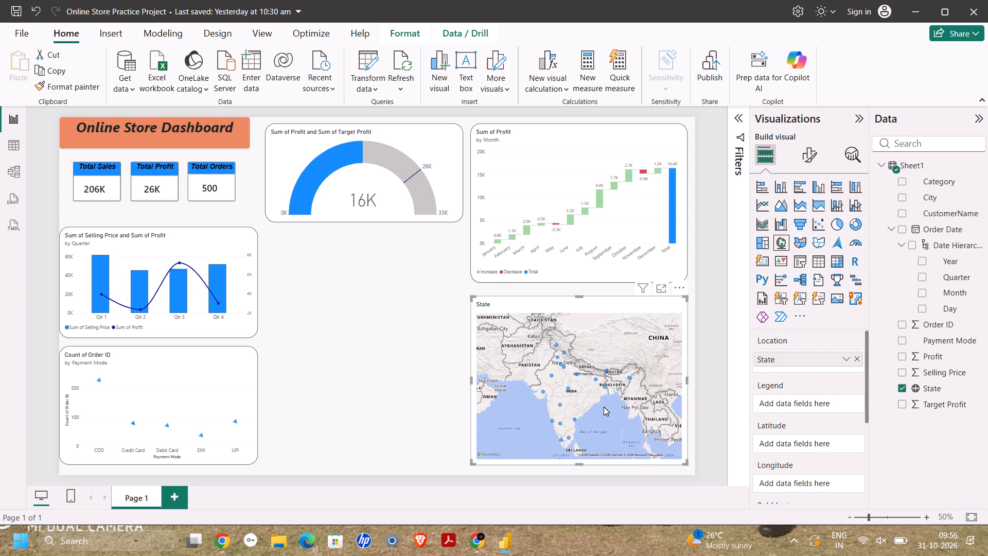
left_click(604, 407)
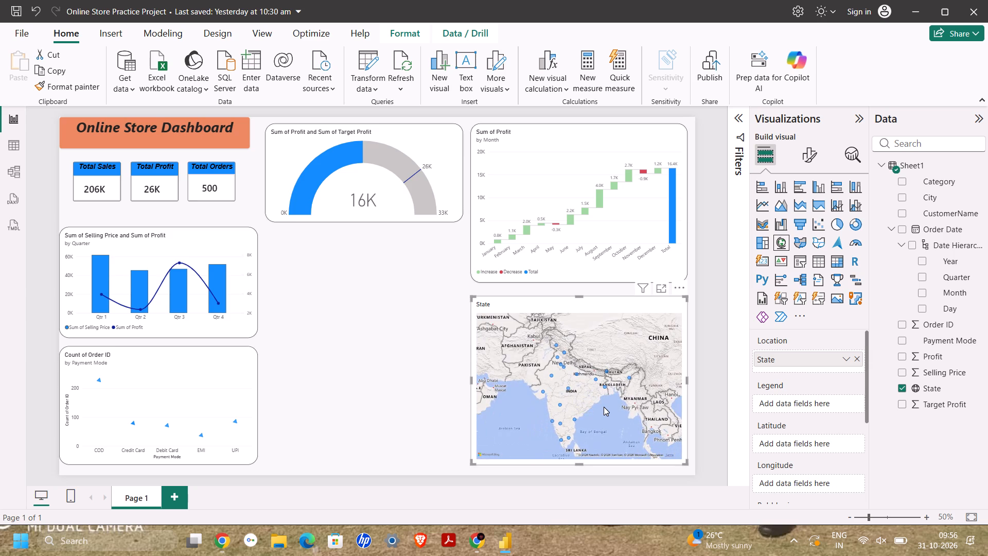
left_click(598, 404)
Review the State map's remaining field wells and open its visual formatting options.
scroll(847, 424, "down", 2)
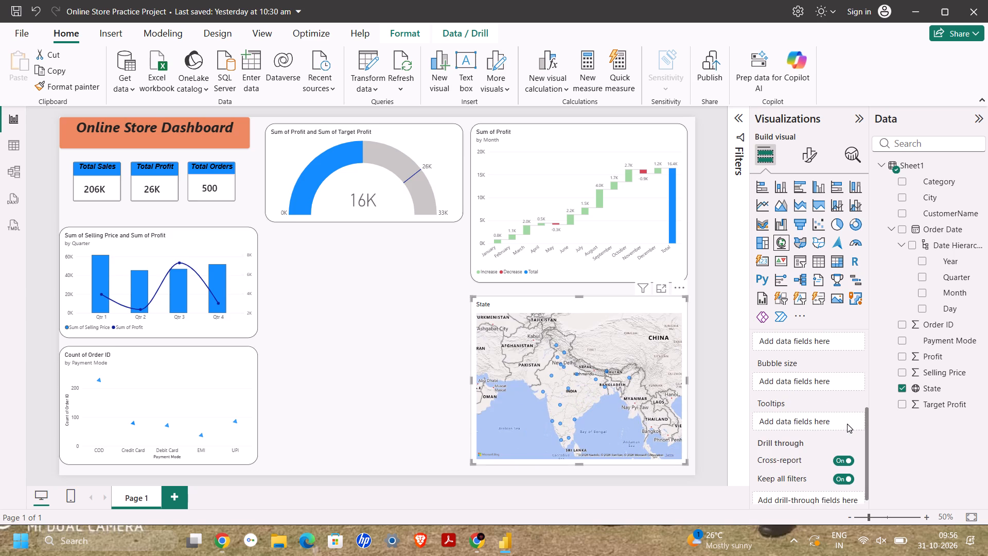
scroll(847, 424, "down", 1)
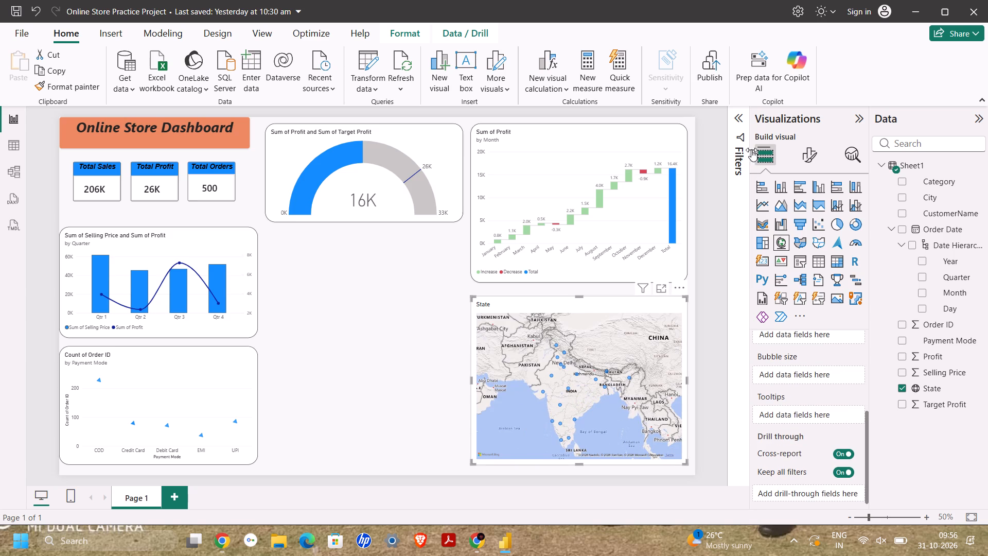
left_click(805, 154)
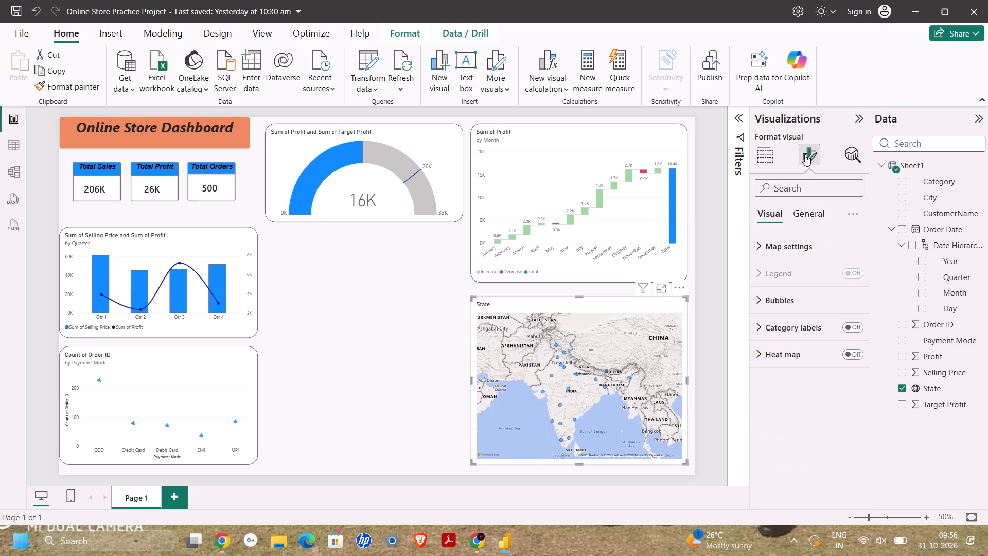
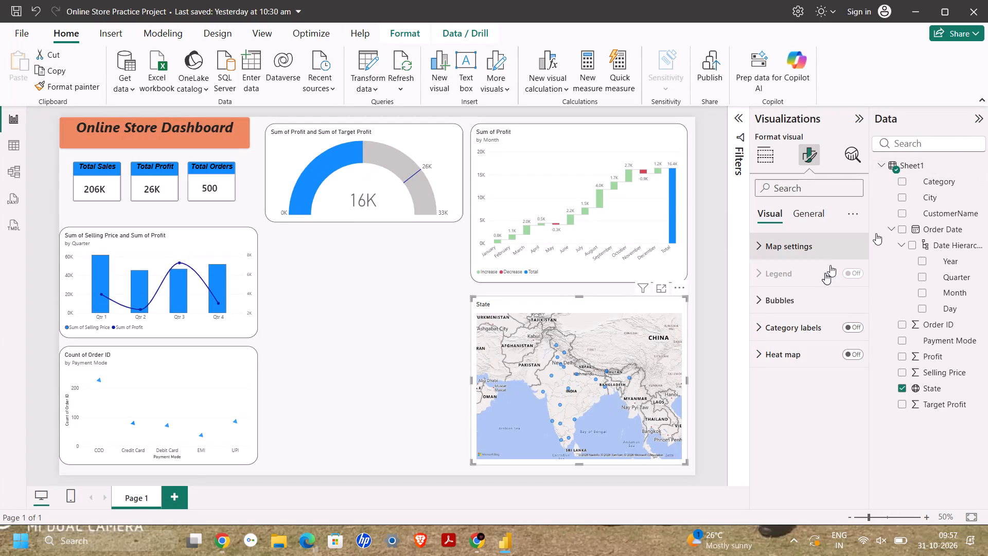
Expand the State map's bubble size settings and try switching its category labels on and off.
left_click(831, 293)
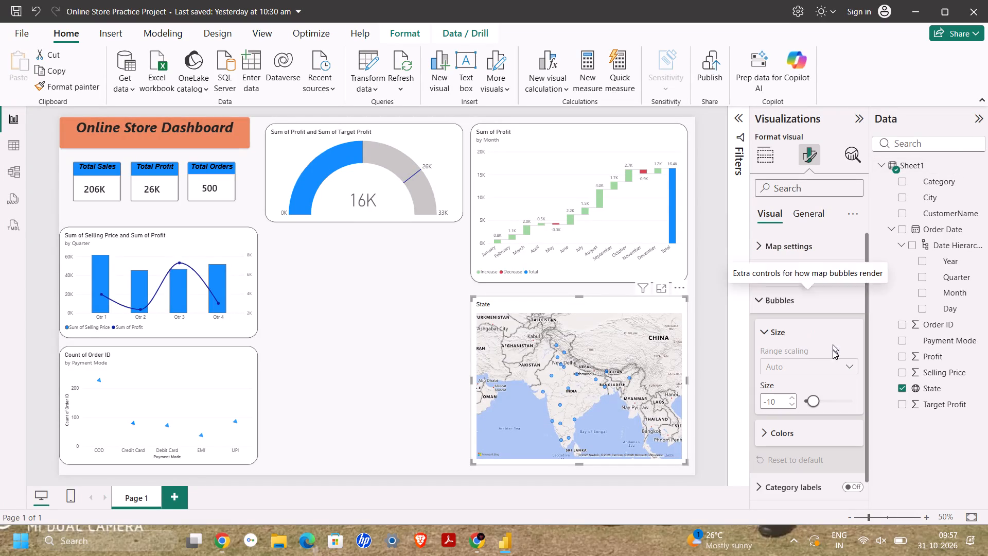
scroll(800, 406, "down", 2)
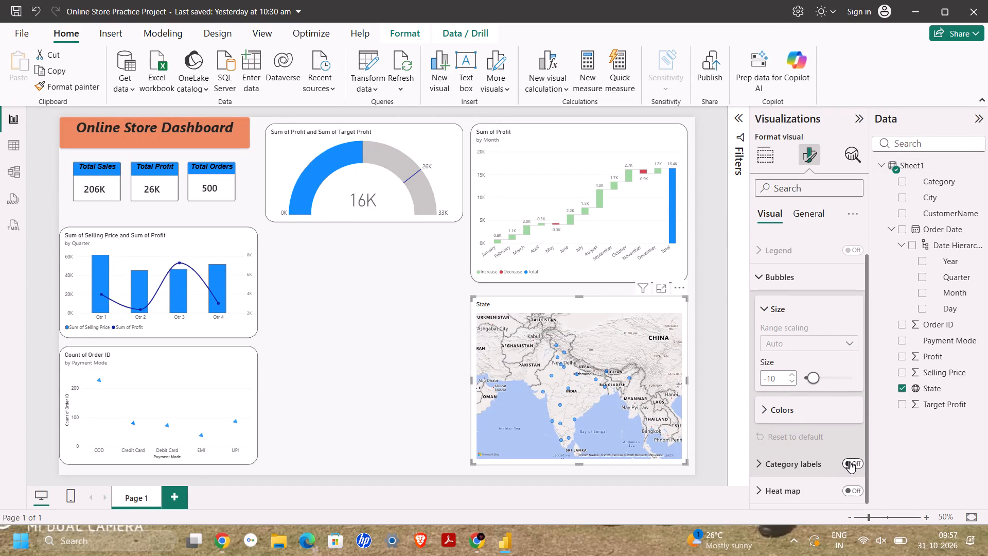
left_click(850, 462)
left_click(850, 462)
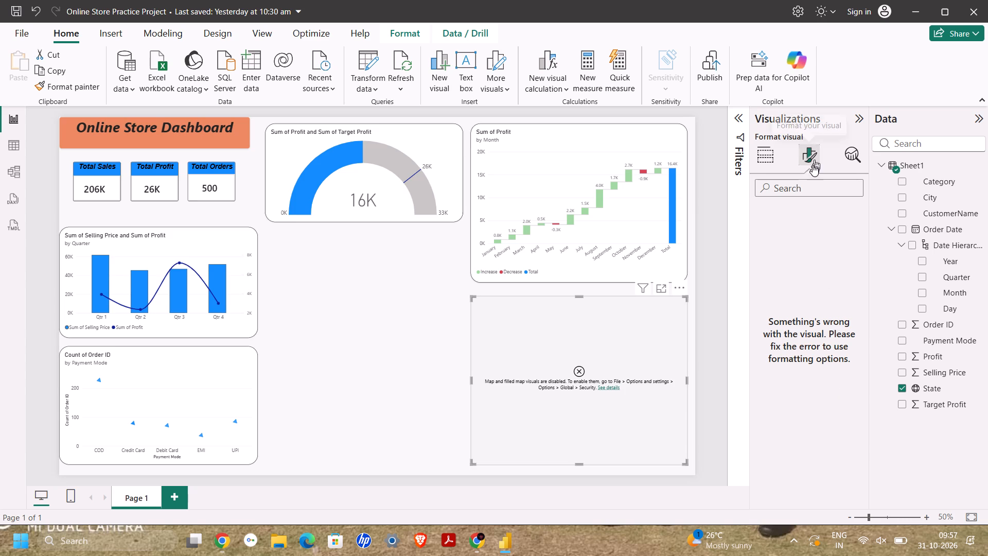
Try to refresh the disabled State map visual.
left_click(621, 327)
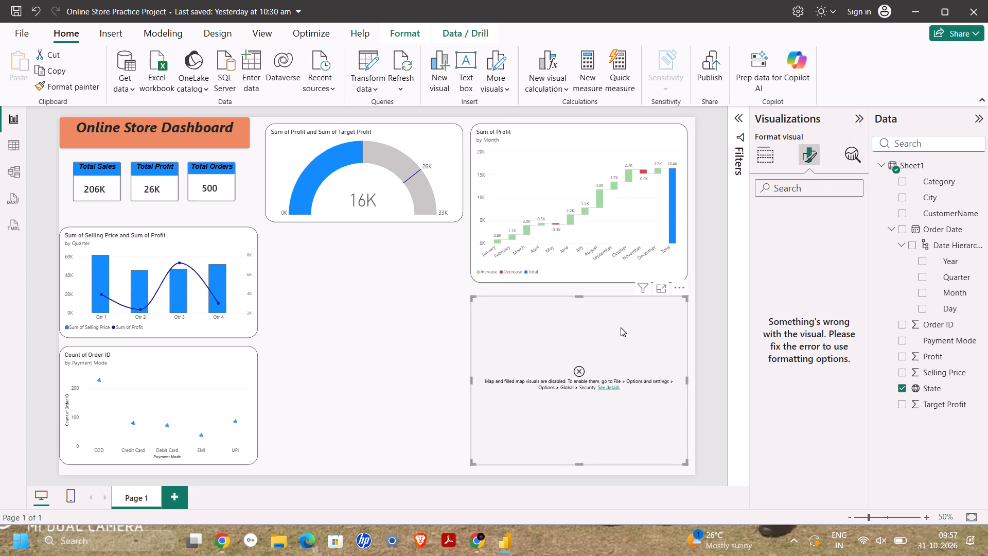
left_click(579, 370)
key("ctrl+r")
left_click(12, 15)
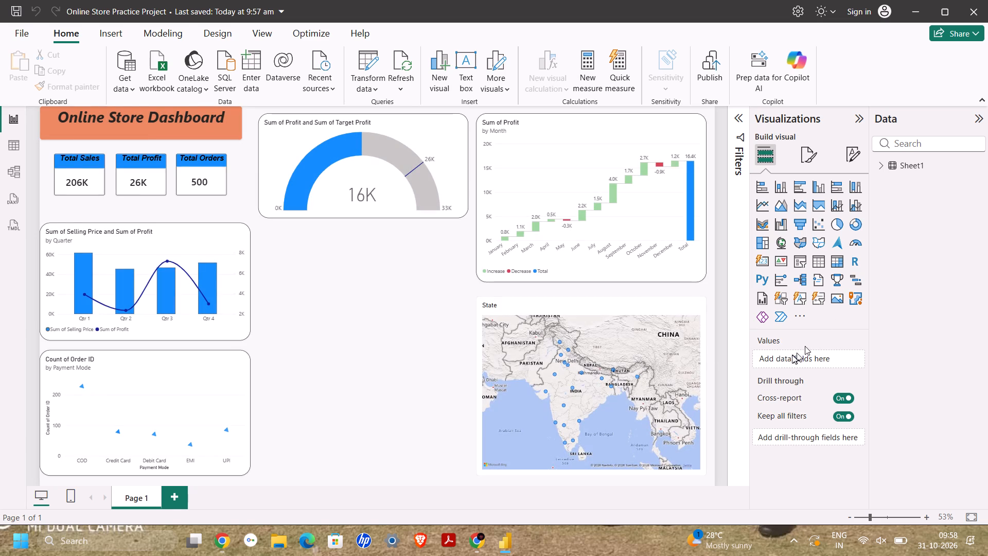
Size the State map's bubbles by Selling Price from Sheet1.
left_click(799, 159)
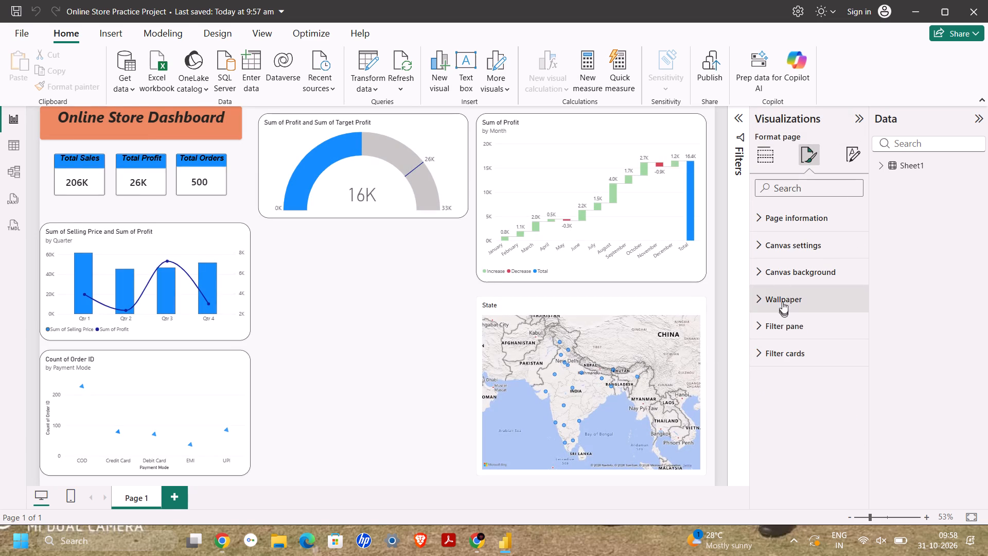
left_click(556, 433)
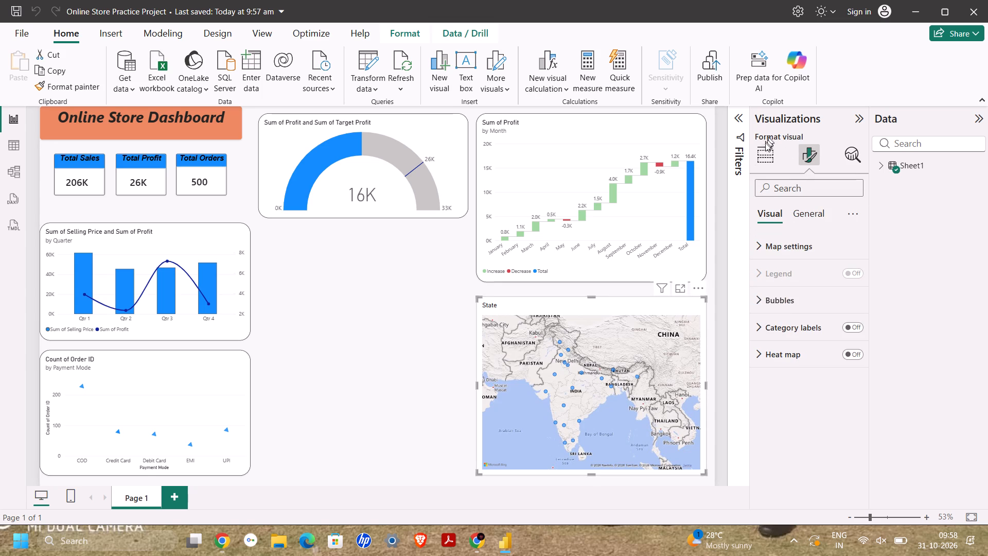
left_click(763, 155)
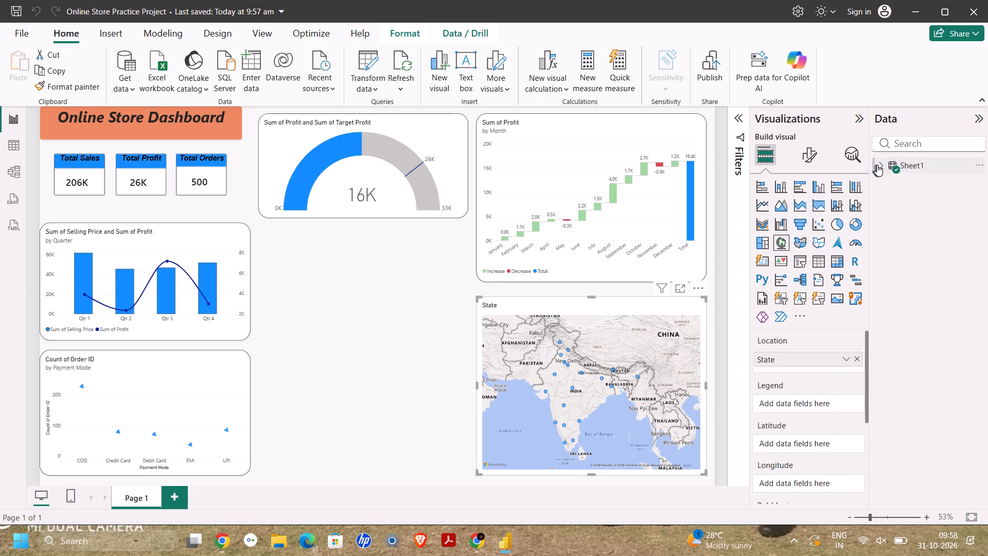
left_click(877, 165)
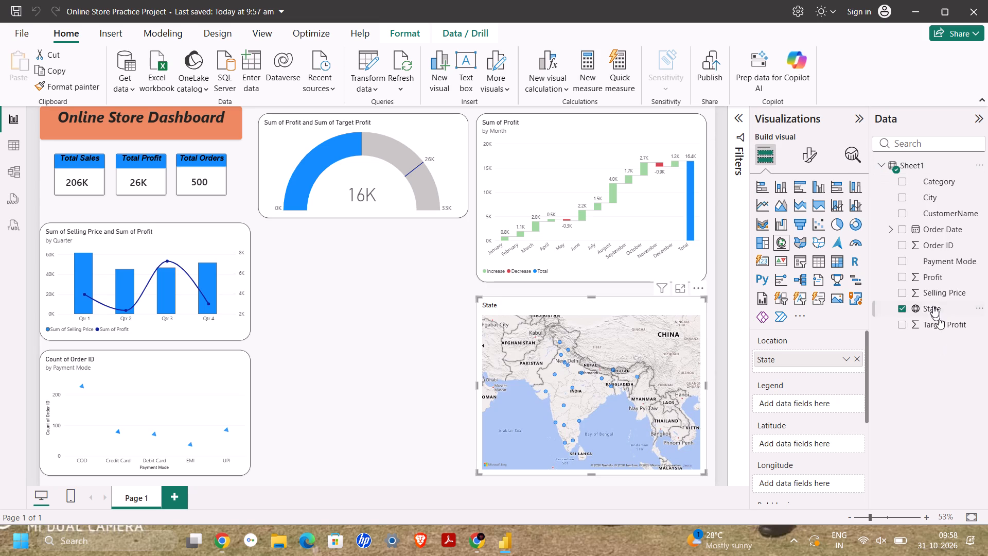
left_click_drag(902, 296, 813, 431)
left_click_drag(813, 431, 788, 487)
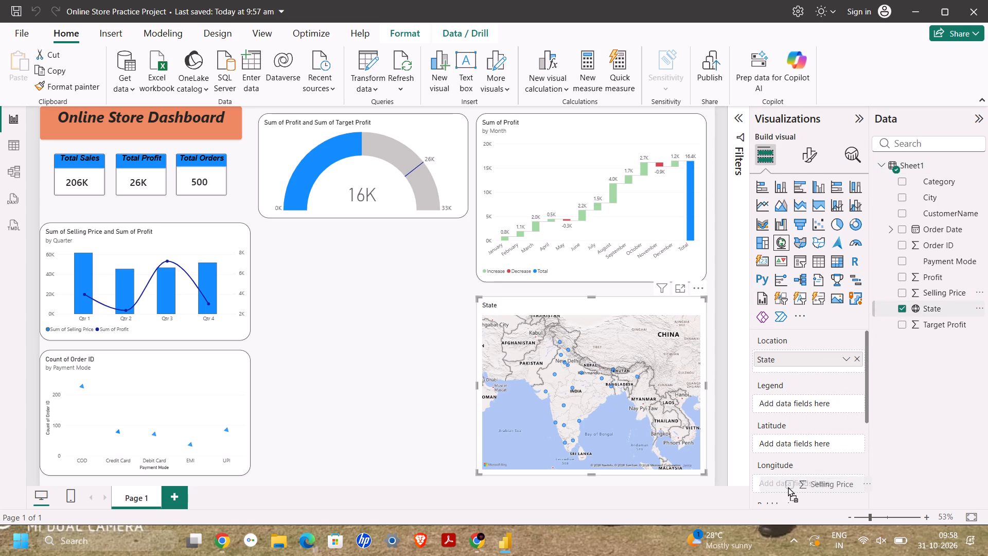
left_click_drag(788, 487, 864, 462)
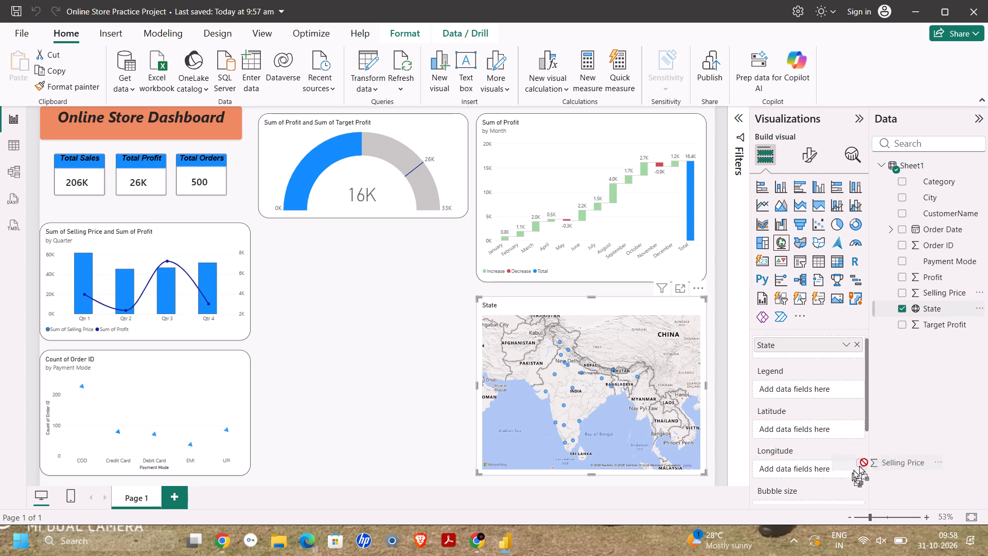
left_click_drag(864, 462, 820, 426)
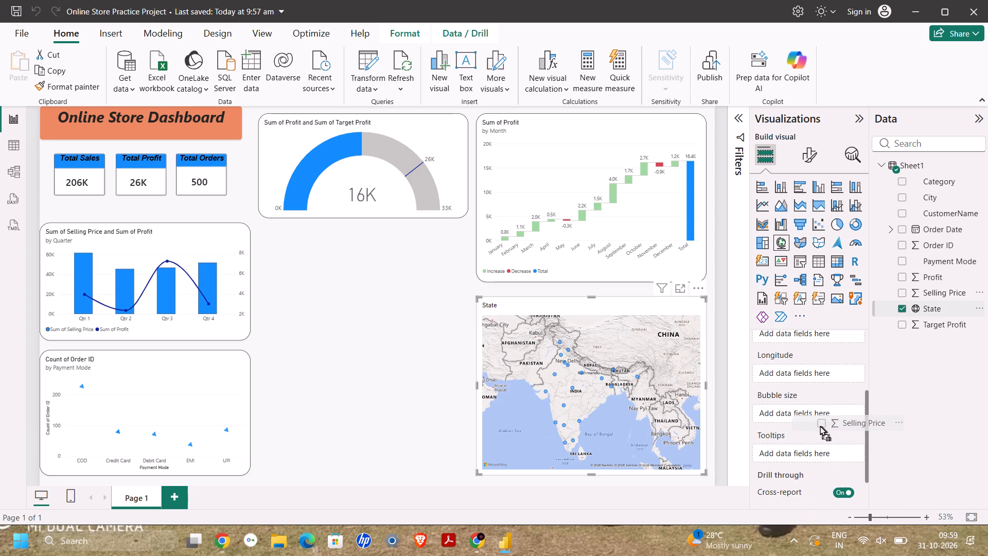
left_click_drag(820, 426, 802, 411)
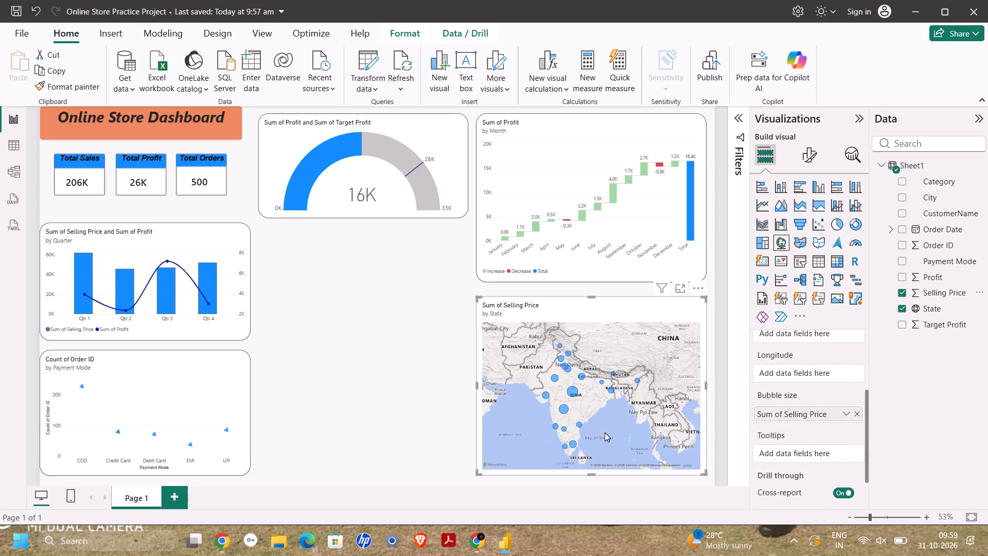
Examine the Selling Price bubbles for each State on an enlarged view of the map.
left_click(424, 349)
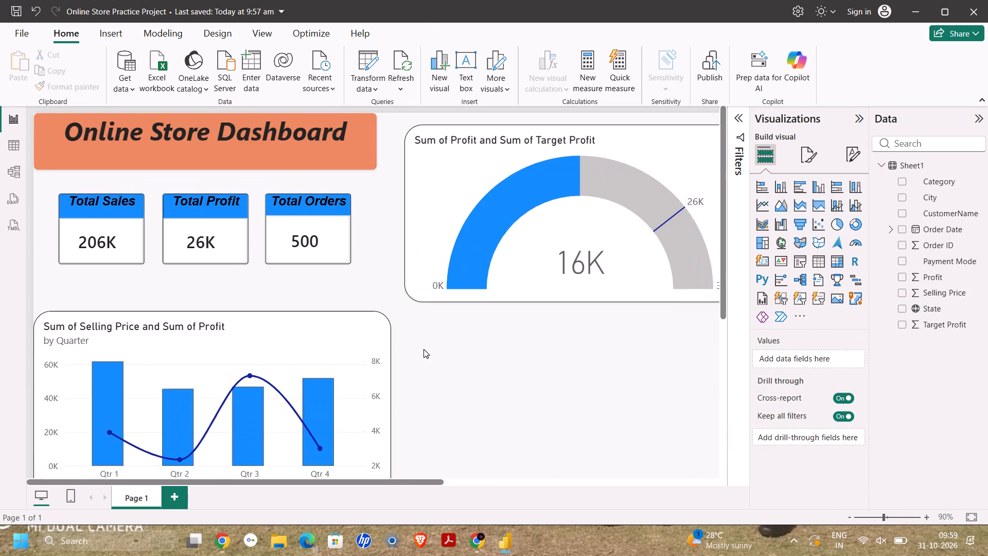
scroll(424, 349, "left", 5)
scroll(424, 349, "down", 4)
scroll(424, 349, "left", 1)
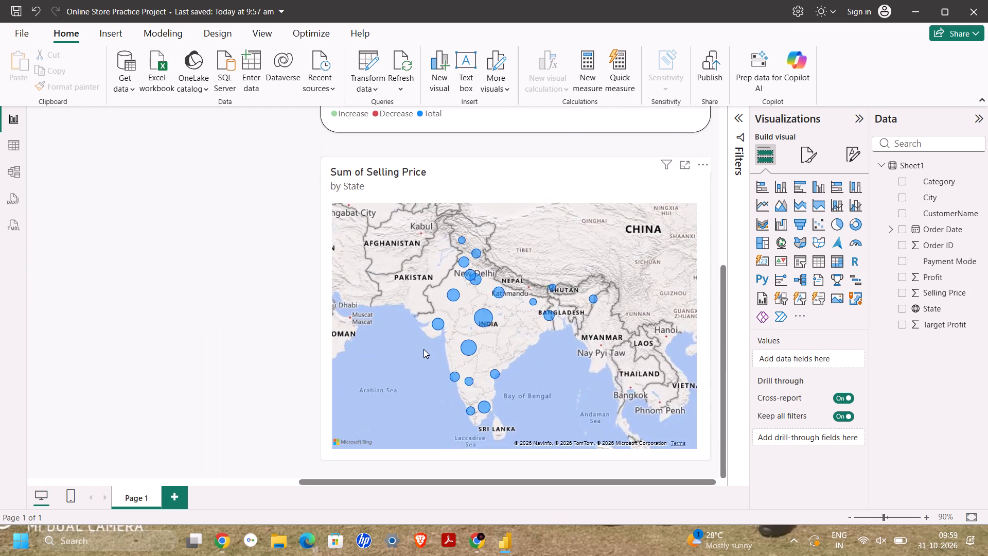
scroll(424, 349, "left", 1)
scroll(424, 349, "up", 1)
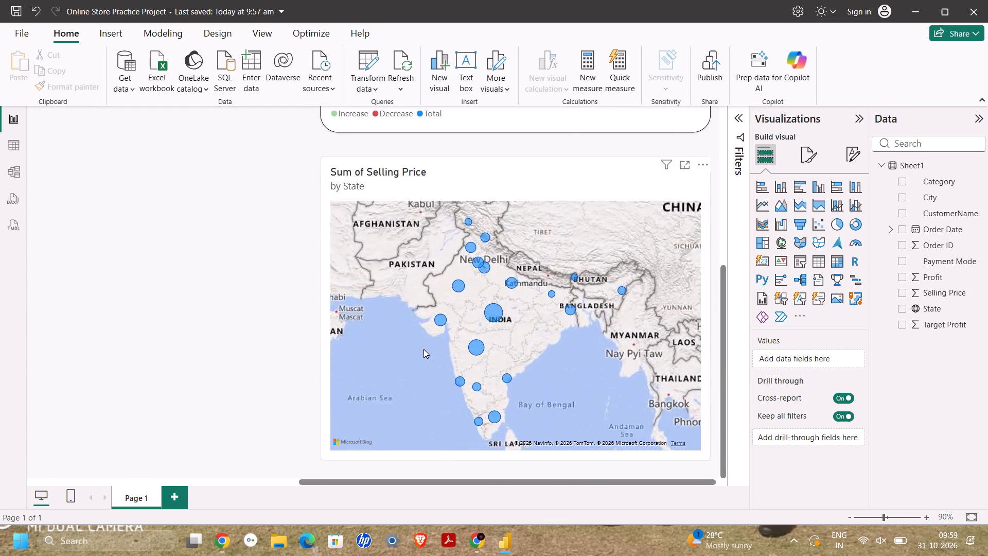
scroll(424, 349, "down", 1)
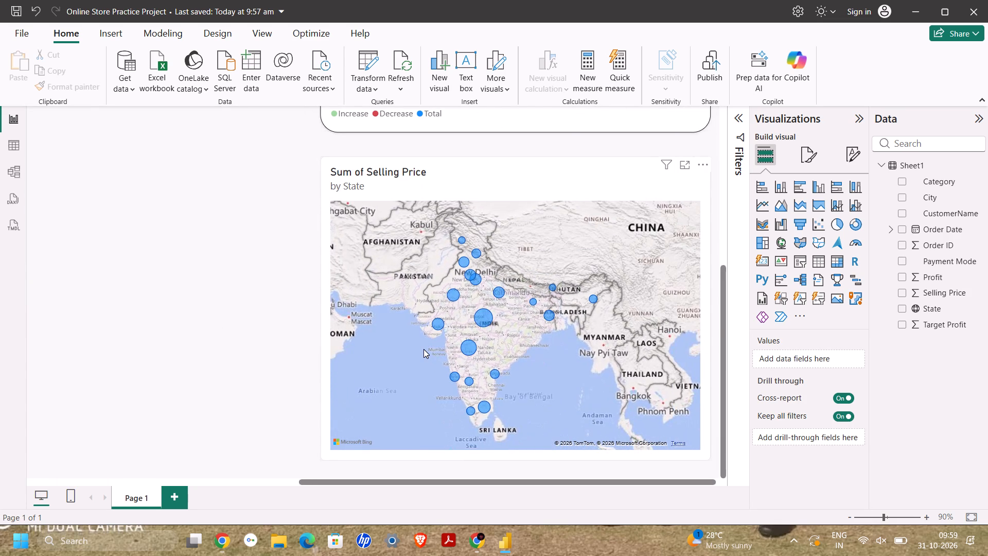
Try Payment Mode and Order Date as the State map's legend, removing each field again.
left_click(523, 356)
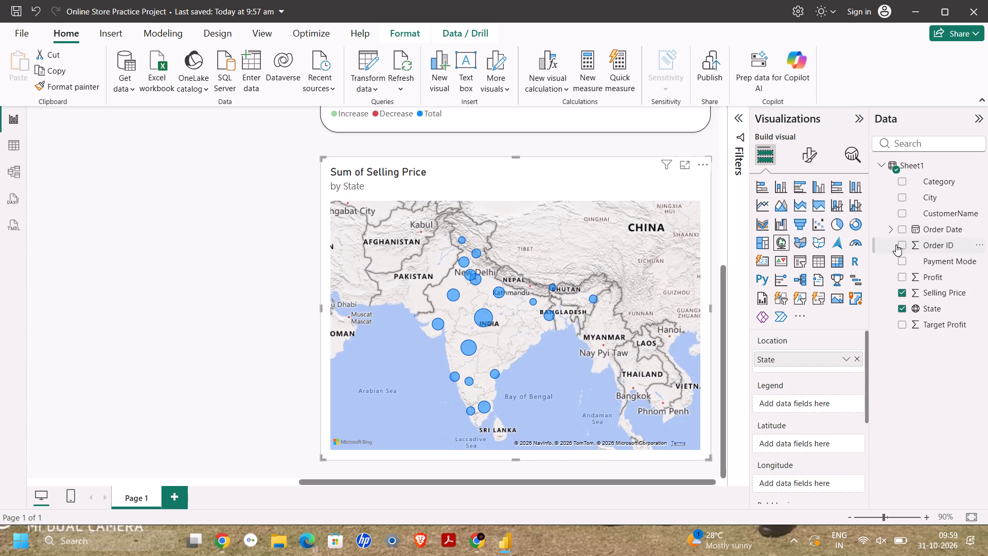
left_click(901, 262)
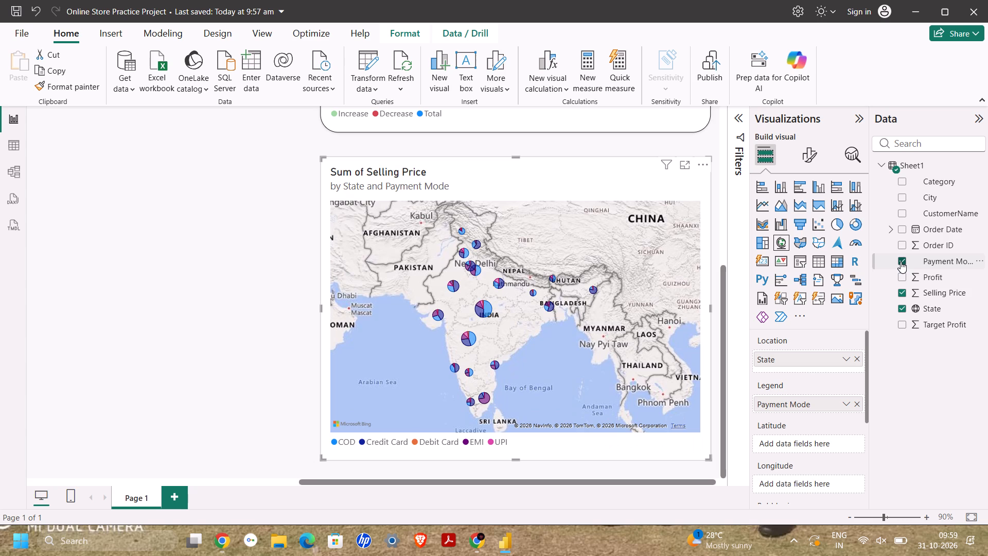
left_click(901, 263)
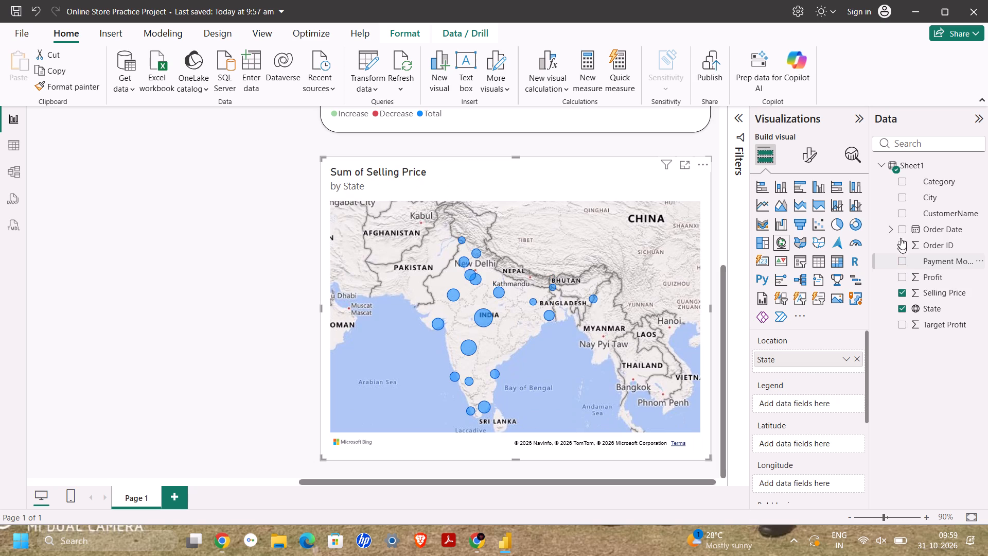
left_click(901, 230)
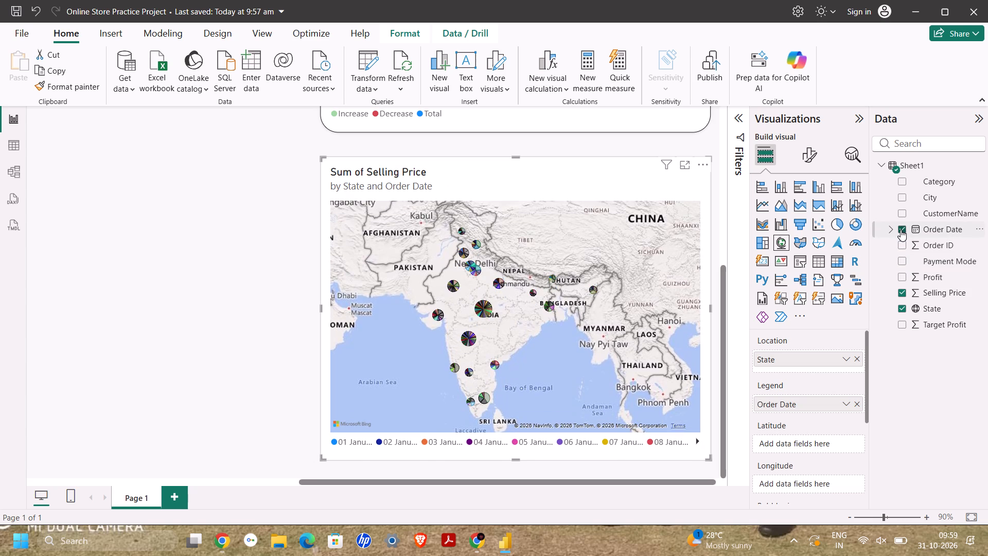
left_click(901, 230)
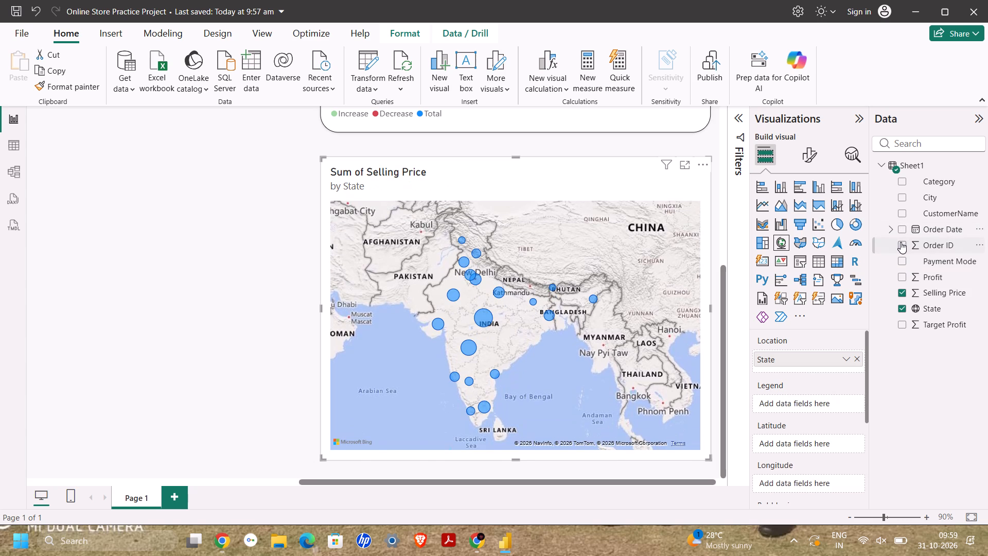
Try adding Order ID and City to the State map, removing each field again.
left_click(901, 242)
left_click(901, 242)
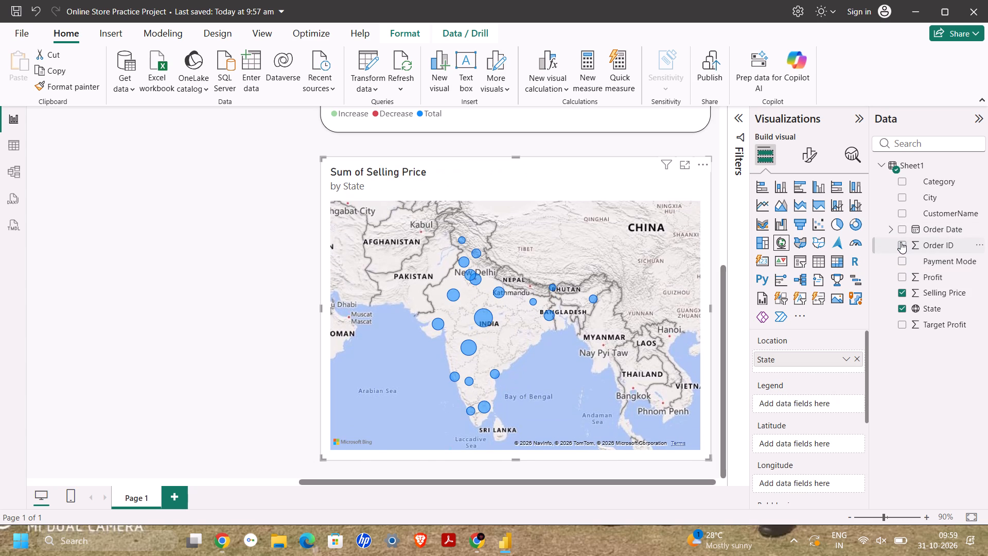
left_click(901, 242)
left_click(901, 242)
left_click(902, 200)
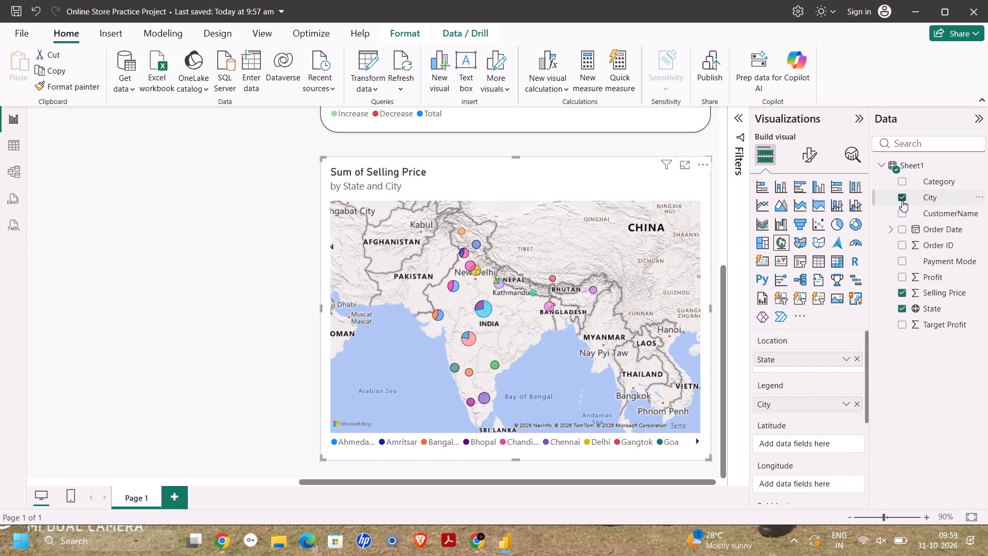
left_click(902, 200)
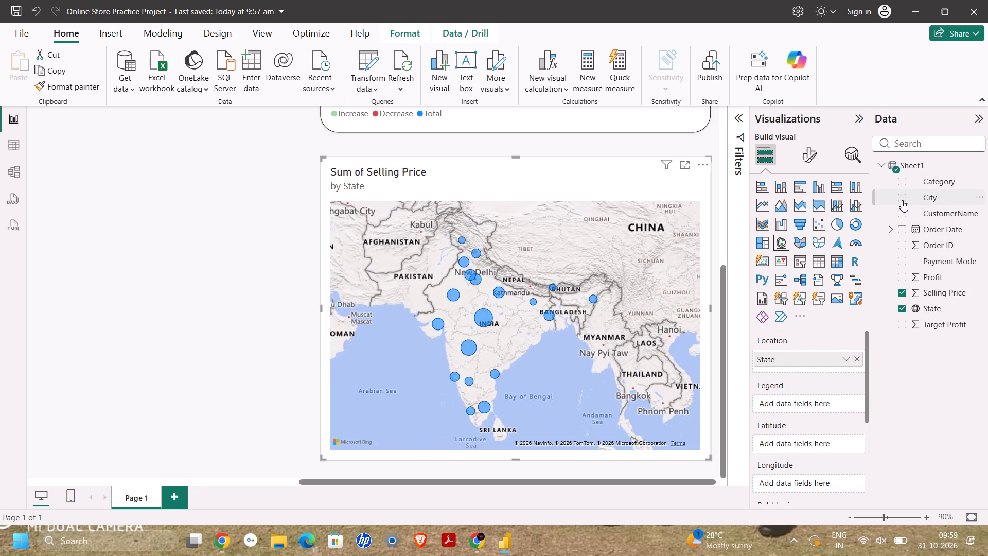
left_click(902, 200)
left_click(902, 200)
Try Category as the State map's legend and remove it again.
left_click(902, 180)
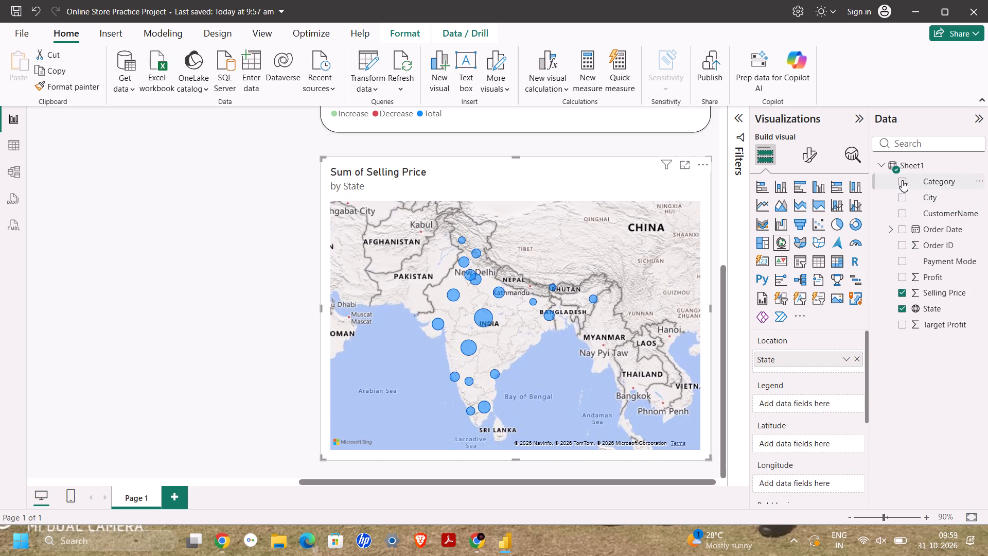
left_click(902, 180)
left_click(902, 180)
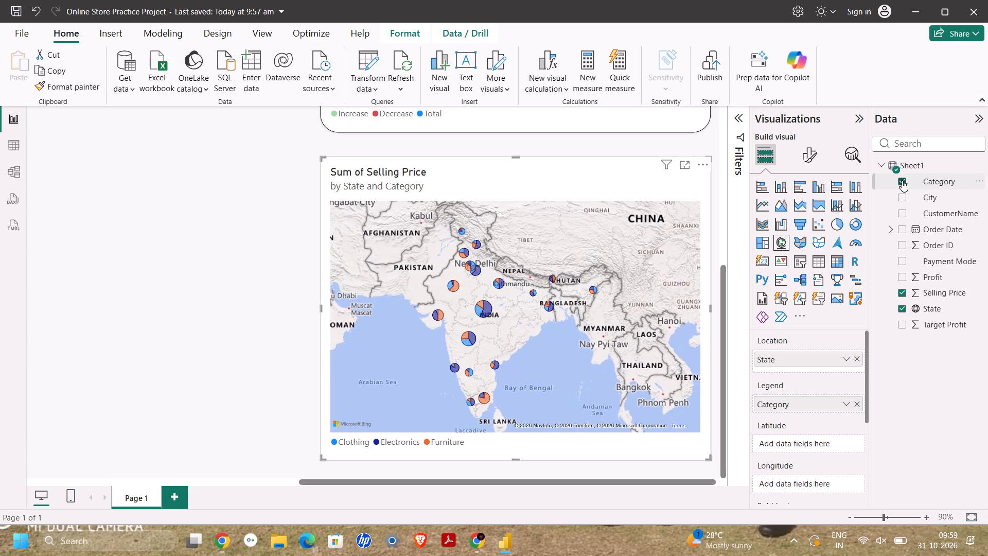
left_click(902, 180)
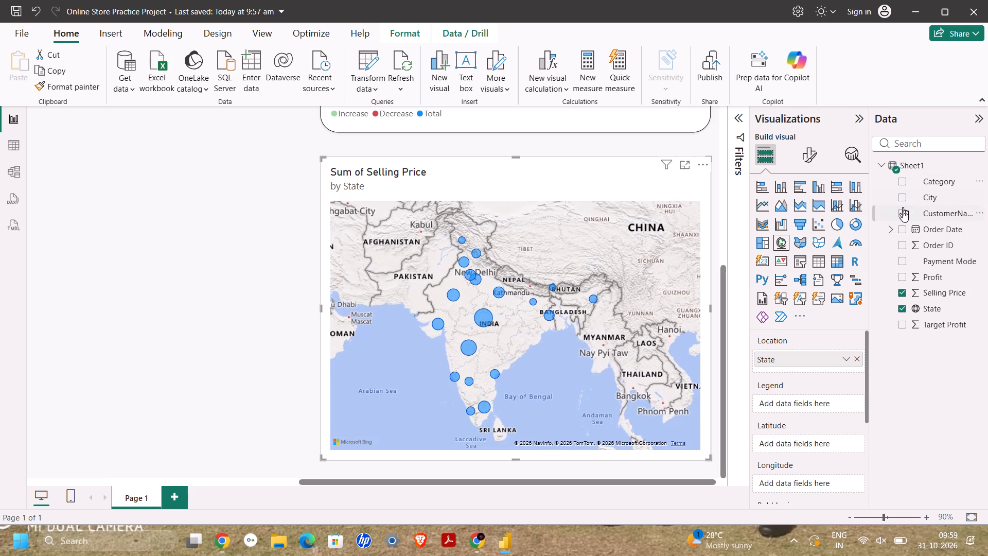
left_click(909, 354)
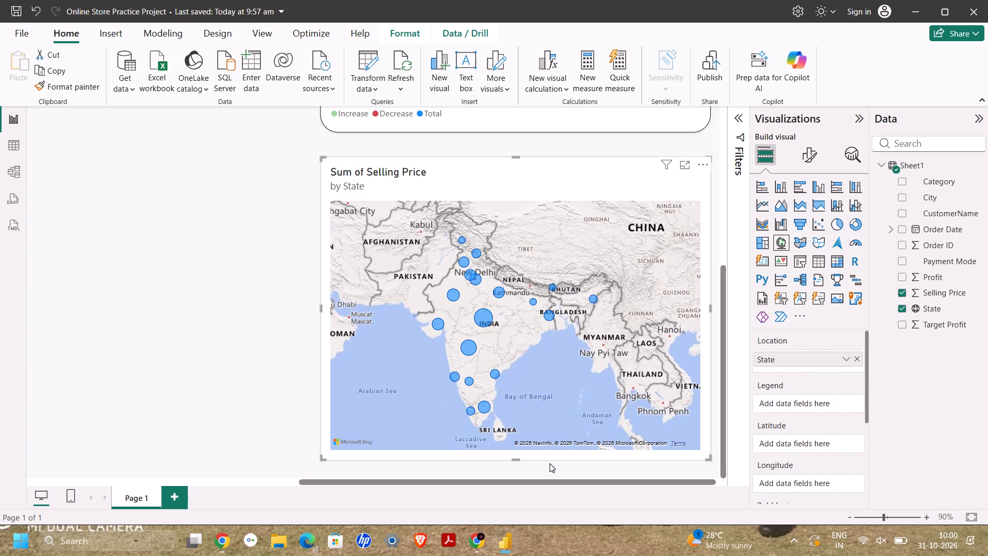
Deselect the State map and switch from Power BI to the Chrome window titled Revolutionizing the Job Market.
left_click(550, 463)
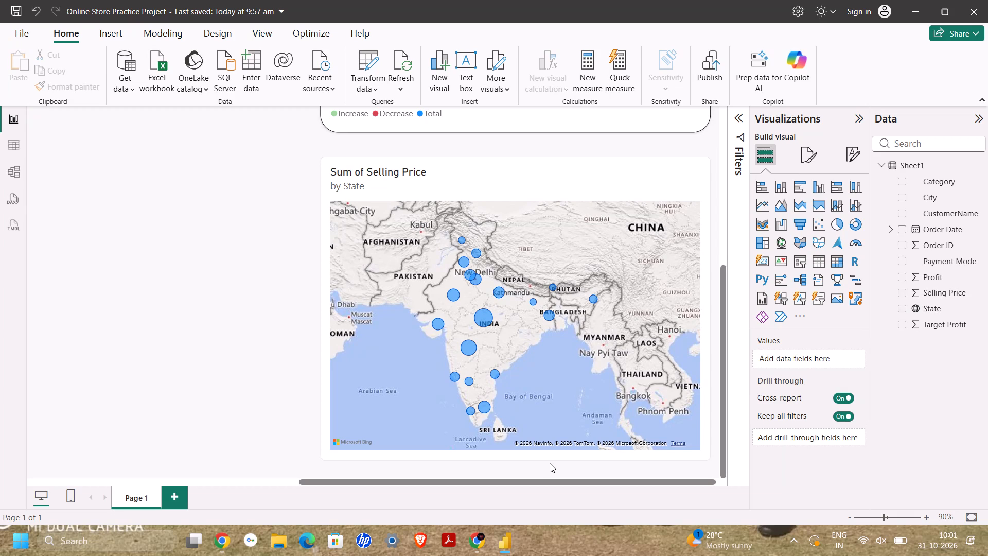
key("alt+Tab")
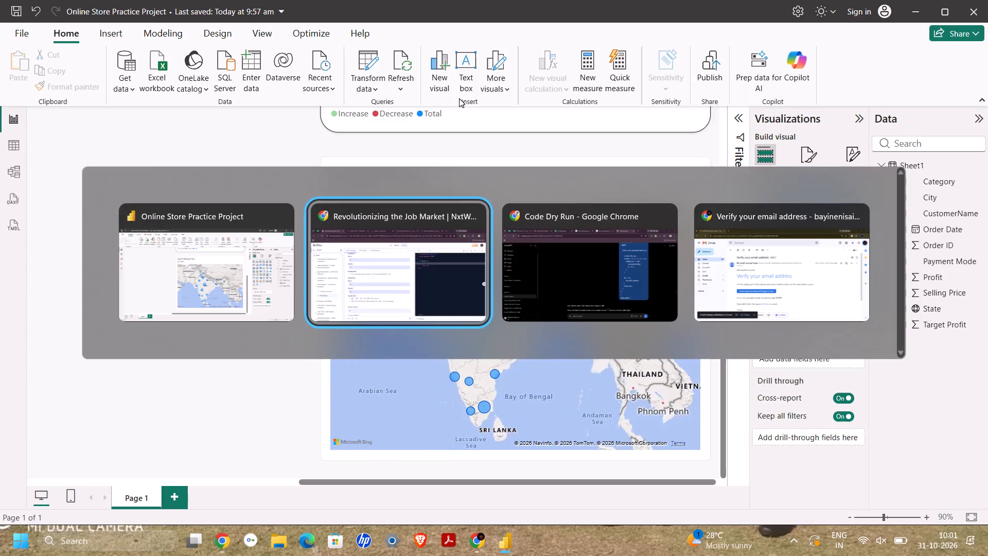
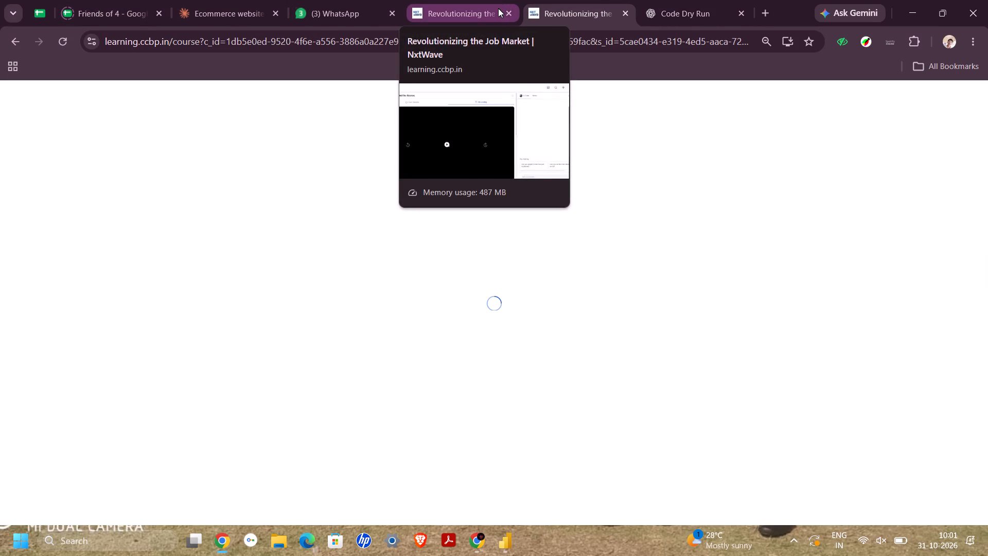
Switch to the NxtWave course page in Chrome and complete the Face ID verification to reach the Adding a Waterfall Chart lesson.
left_click(498, 8)
left_click(564, 0)
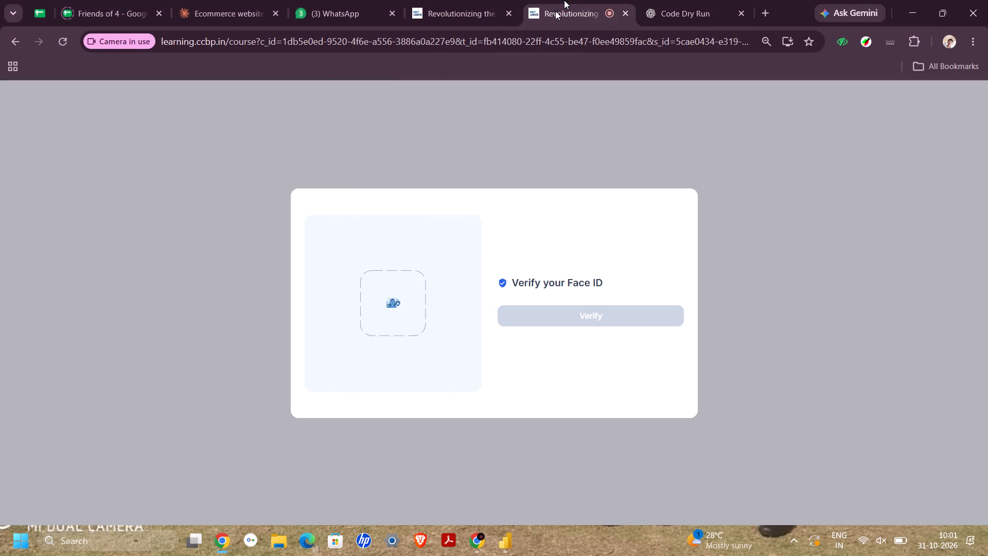
left_click(594, 339)
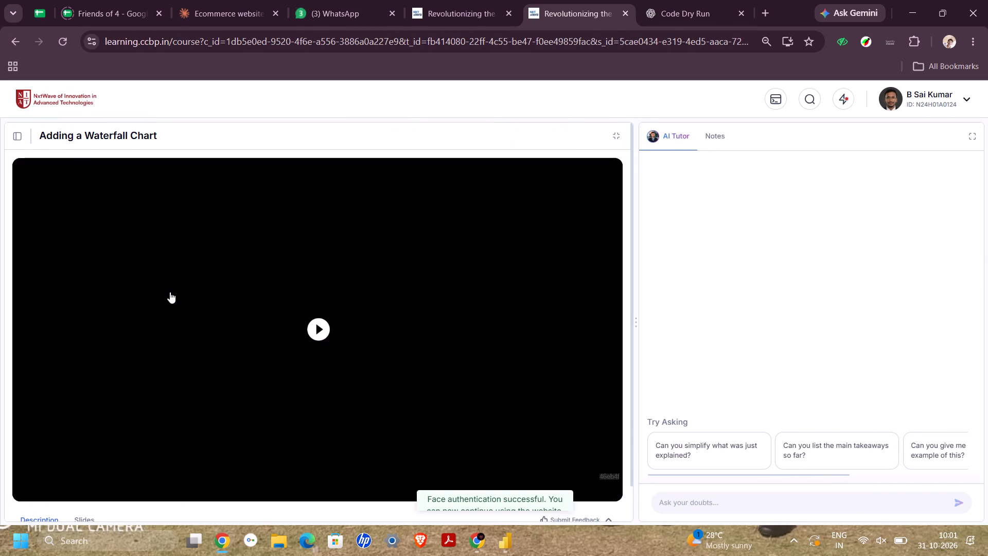
Open the Adding Filled Maps lesson from the course outline and look through its video page and slides.
left_click(16, 142)
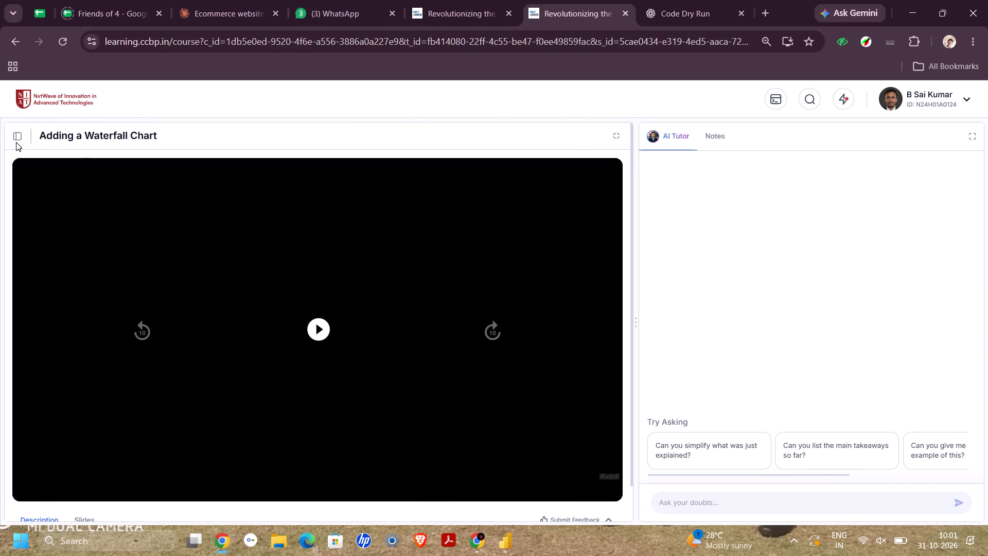
left_click(15, 141)
scroll(34, 369, "down", 1)
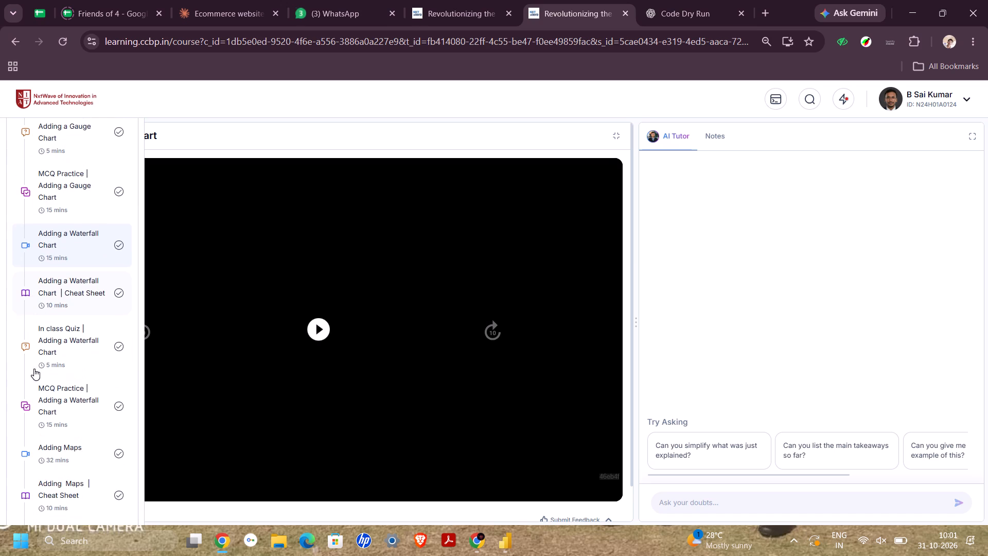
scroll(34, 369, "down", 1)
scroll(59, 413, "down", 2)
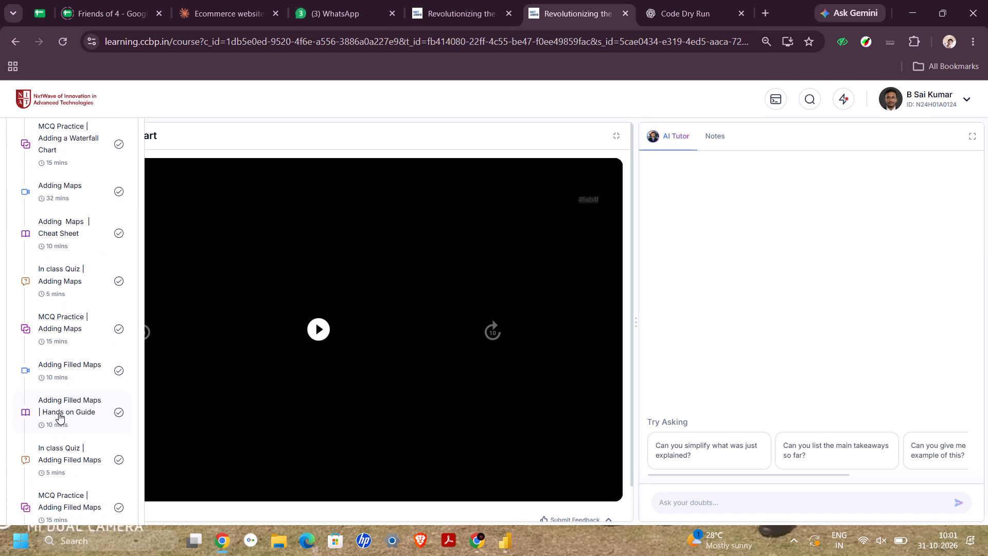
left_click(64, 369)
scroll(186, 458, "down", 2)
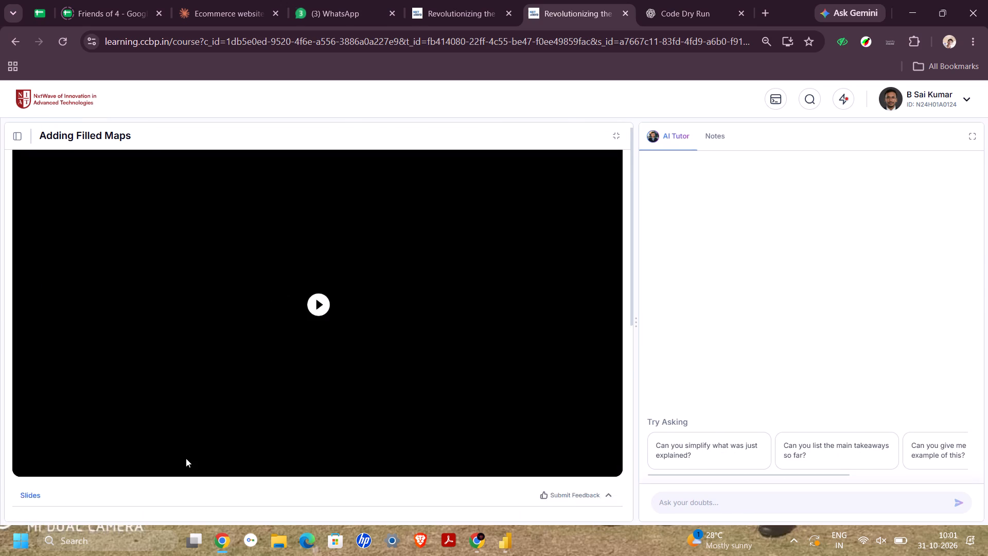
scroll(186, 458, "down", 1)
scroll(302, 402, "down", 3)
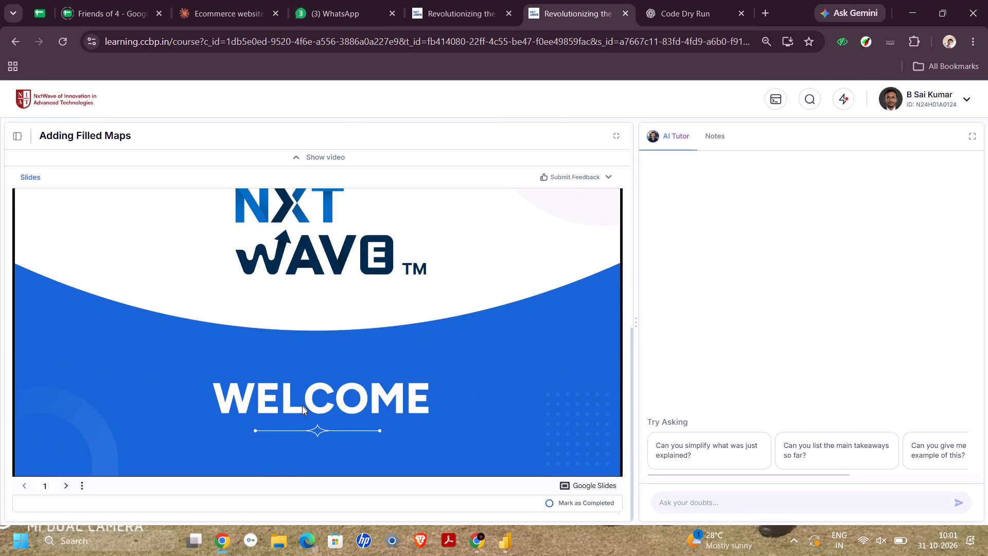
scroll(372, 203, "up", 2)
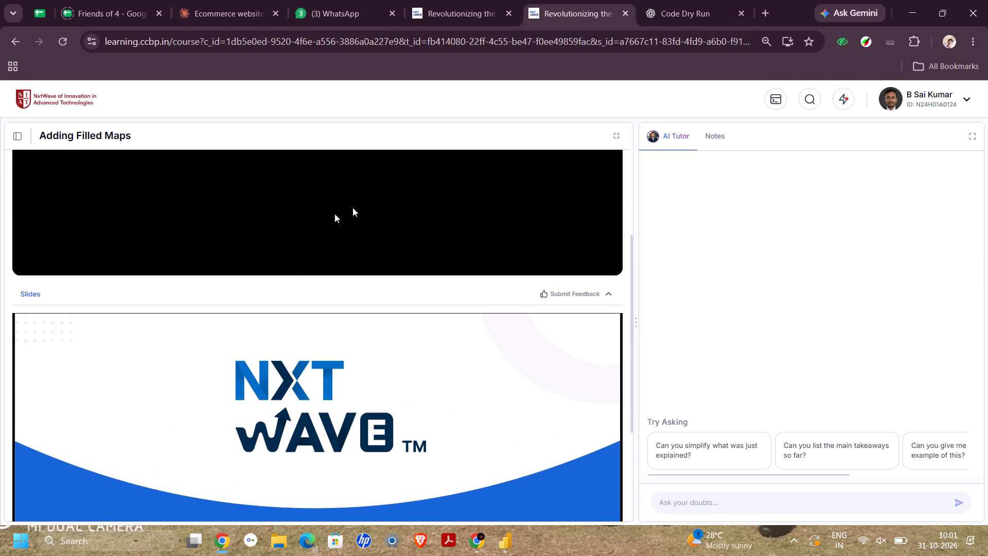
scroll(156, 219, "up", 4)
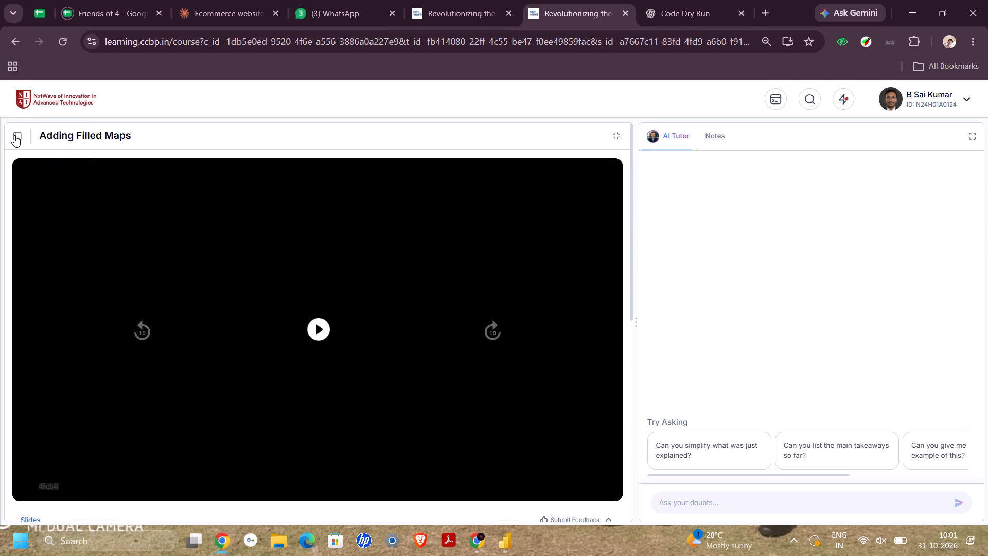
Read the Adding Filled Maps Hands on Guide on adding a filled map and giving it different shades.
left_click(14, 135)
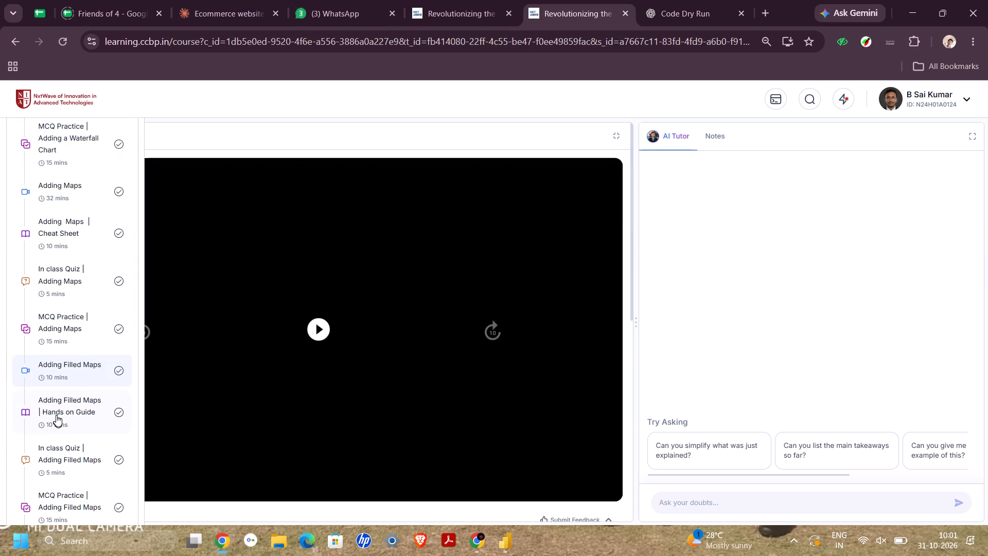
left_click(56, 415)
scroll(315, 385, "down", 1)
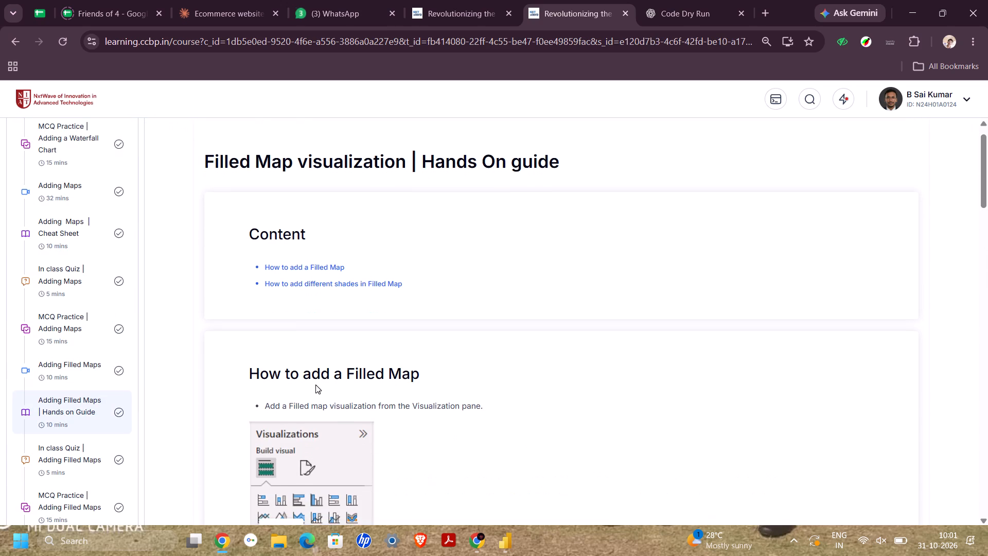
left_click(310, 259)
scroll(310, 259, "down", 4)
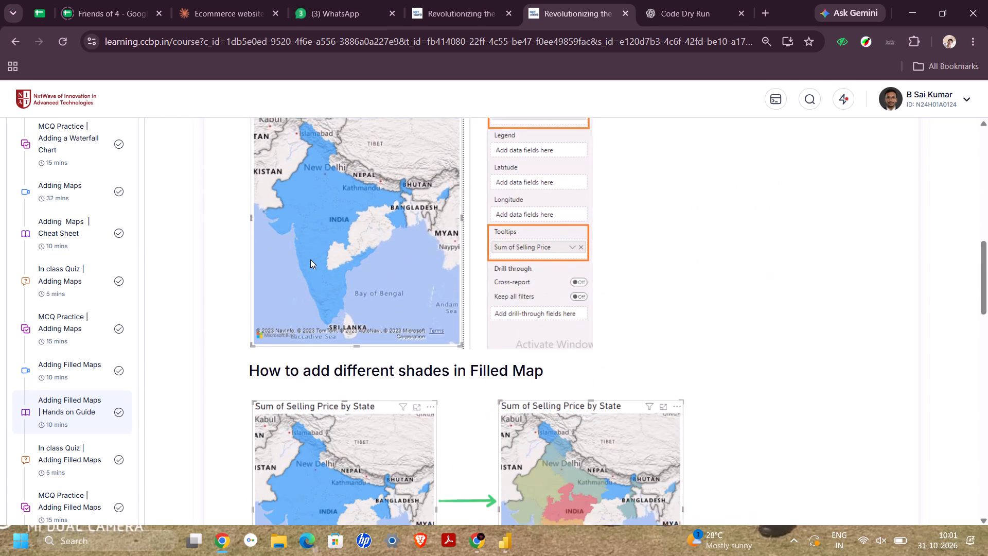
scroll(310, 259, "down", 4)
scroll(310, 259, "up", 2)
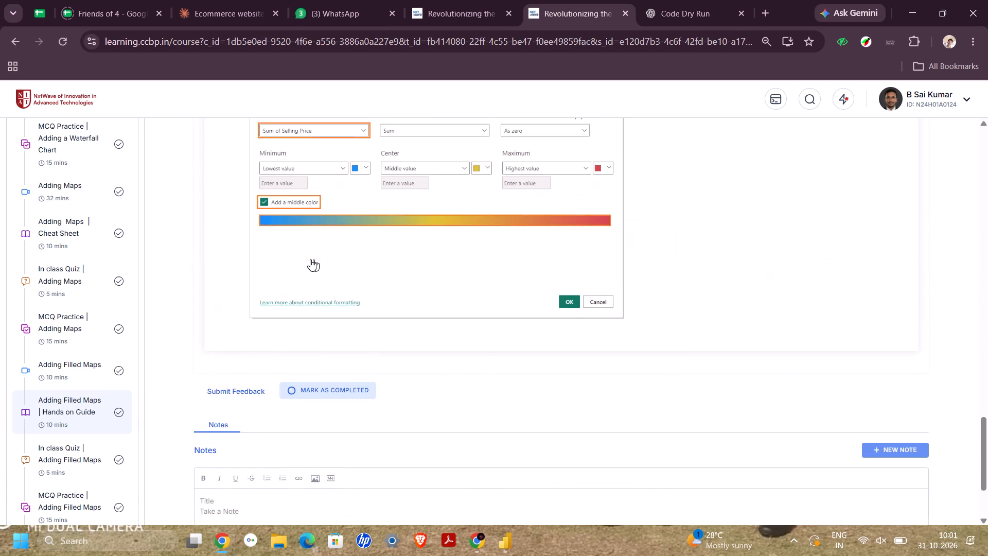
scroll(310, 259, "up", 6)
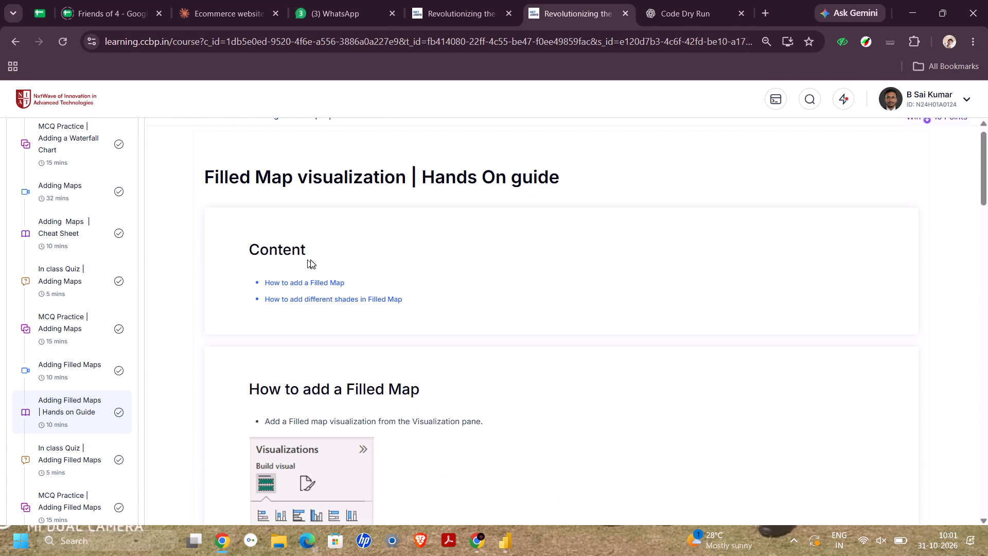
Check the Adding Filled Maps lesson for a dataset, then download the Adding Maps Dataset from the Adding Maps lesson.
left_click(69, 379)
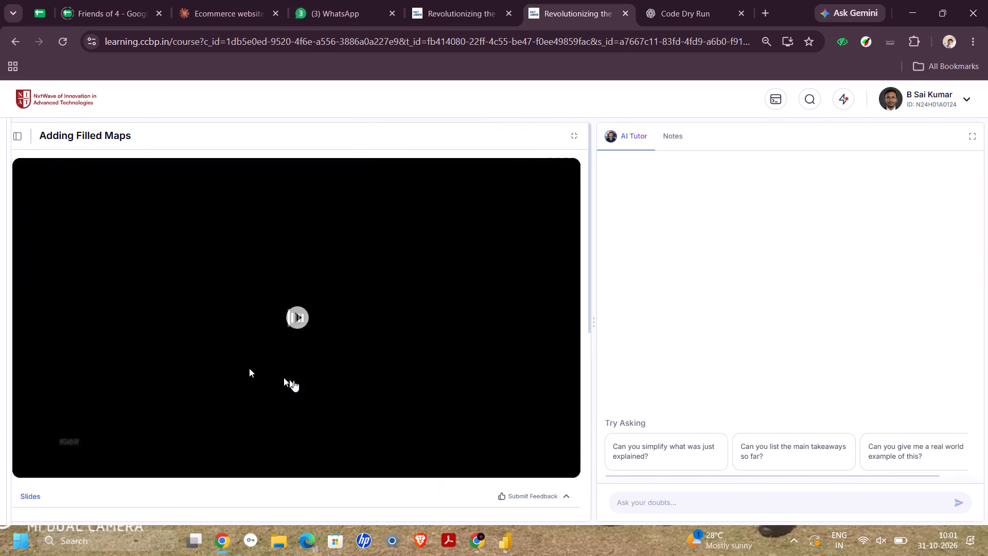
scroll(440, 419, "down", 2)
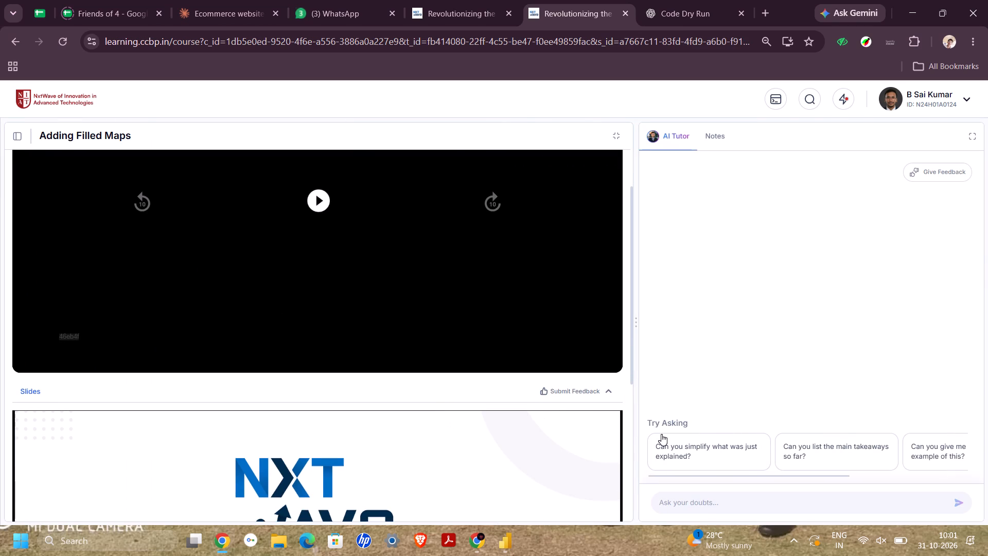
scroll(661, 434, "down", 2)
left_click(715, 131)
left_click(14, 134)
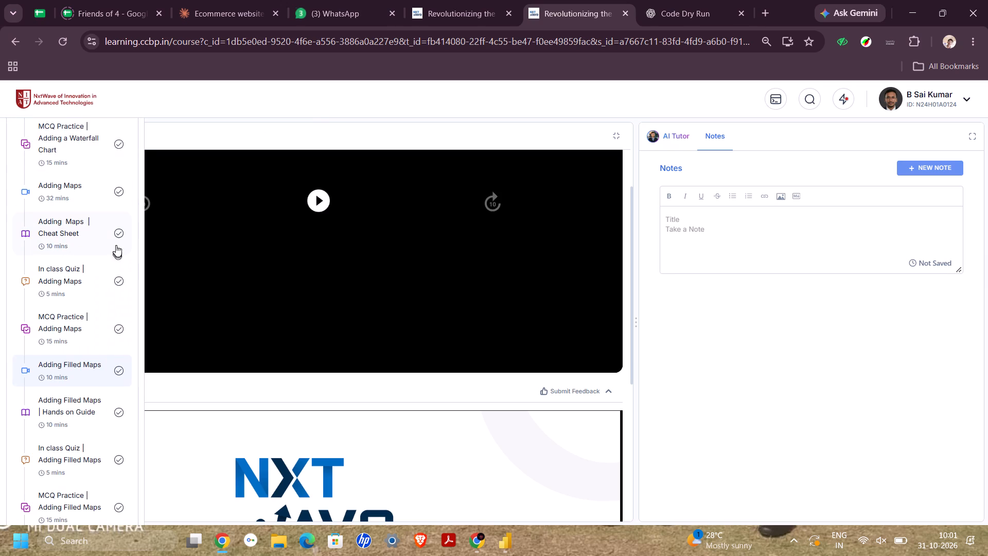
scroll(87, 223, "down", 1)
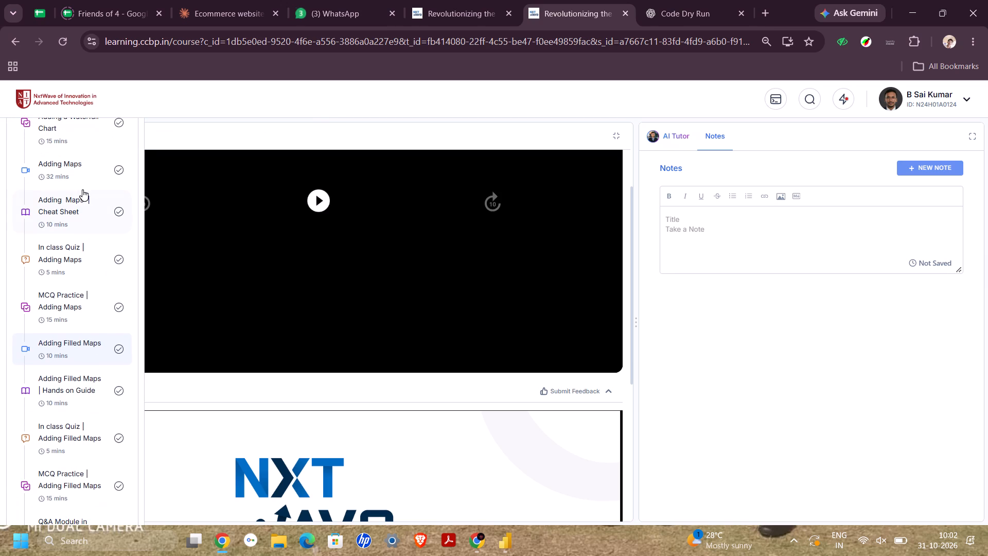
left_click_drag(78, 187, 79, 192)
left_click(79, 192)
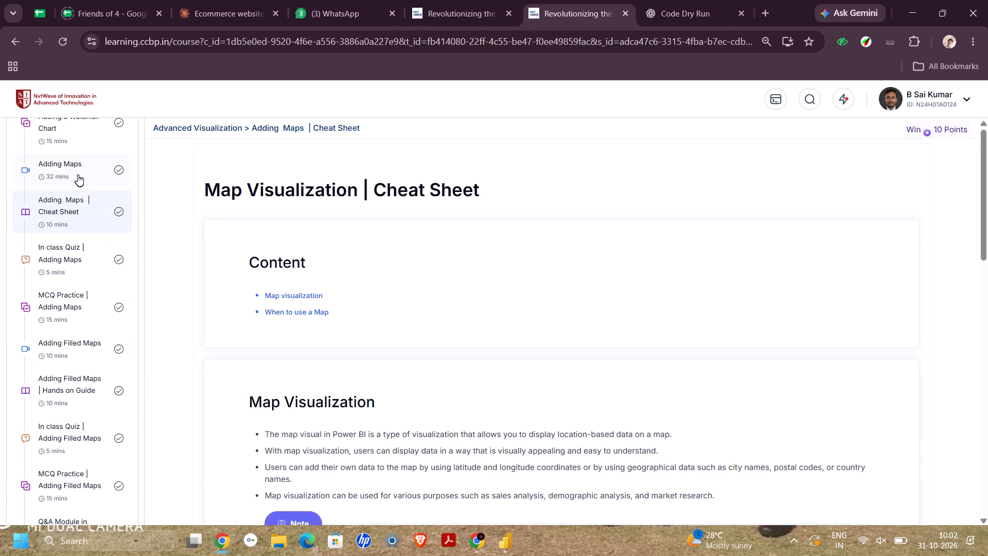
left_click(78, 175)
scroll(99, 471, "down", 1)
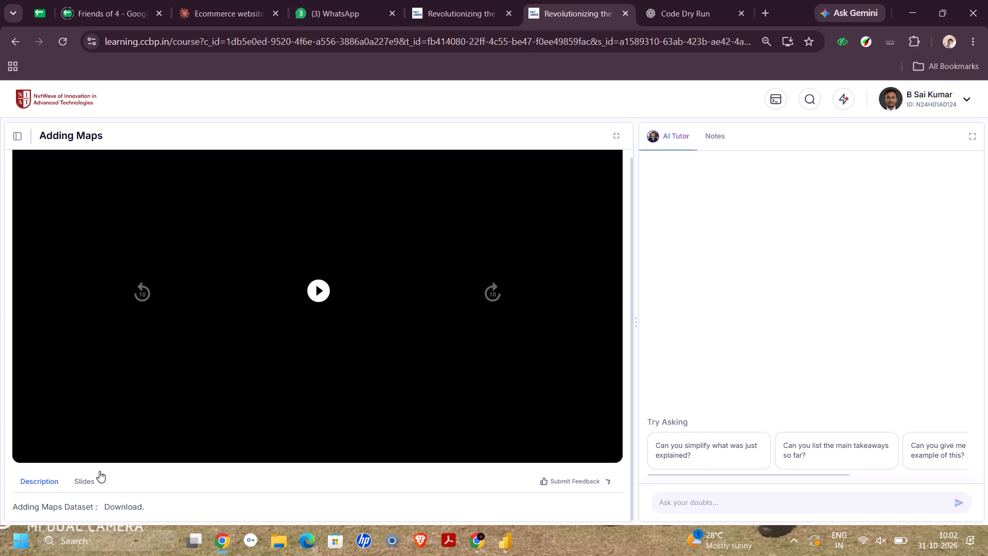
left_click(117, 505)
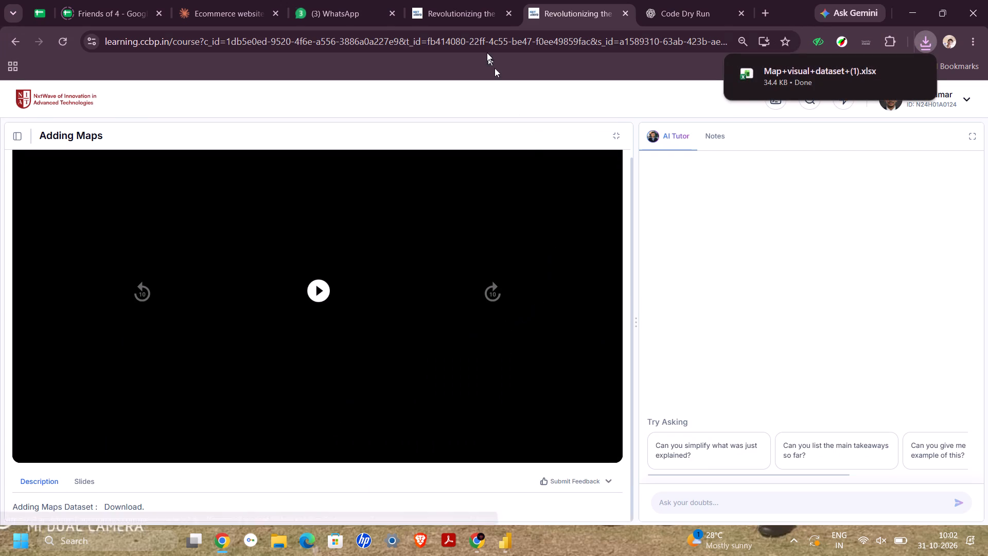
Switch to the Online Store Practice Project report in Power BI Desktop.
key("alt+Tab")
key("alt+Tab")
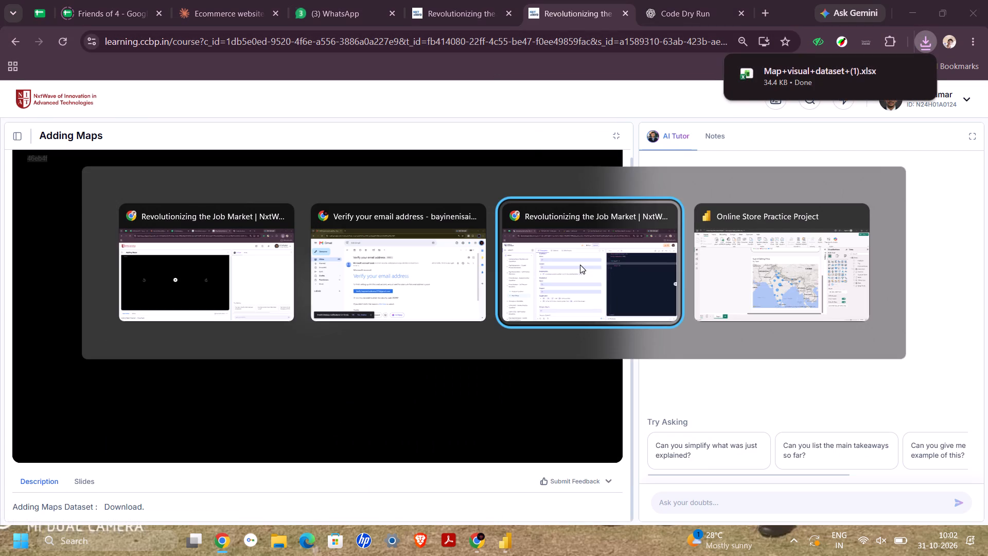
key("alt+Tab")
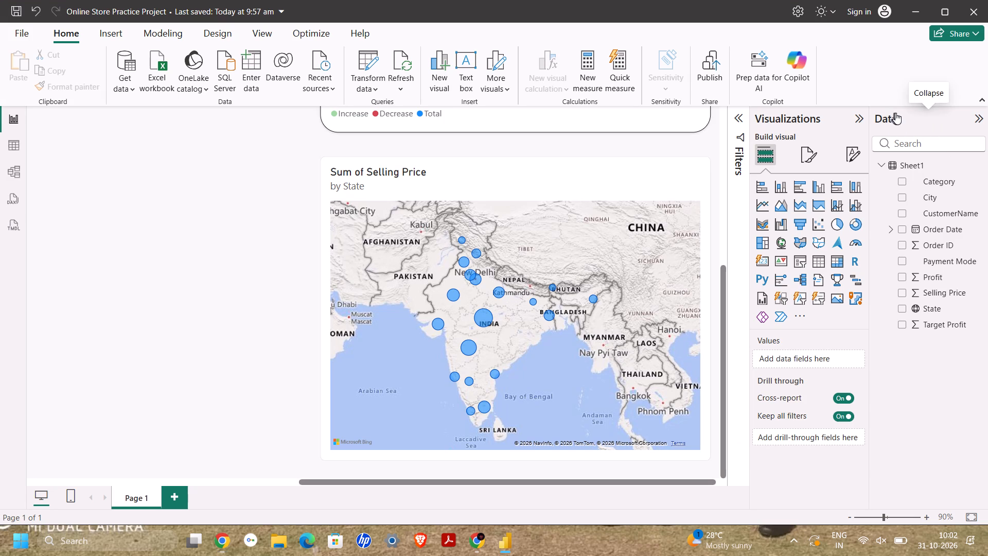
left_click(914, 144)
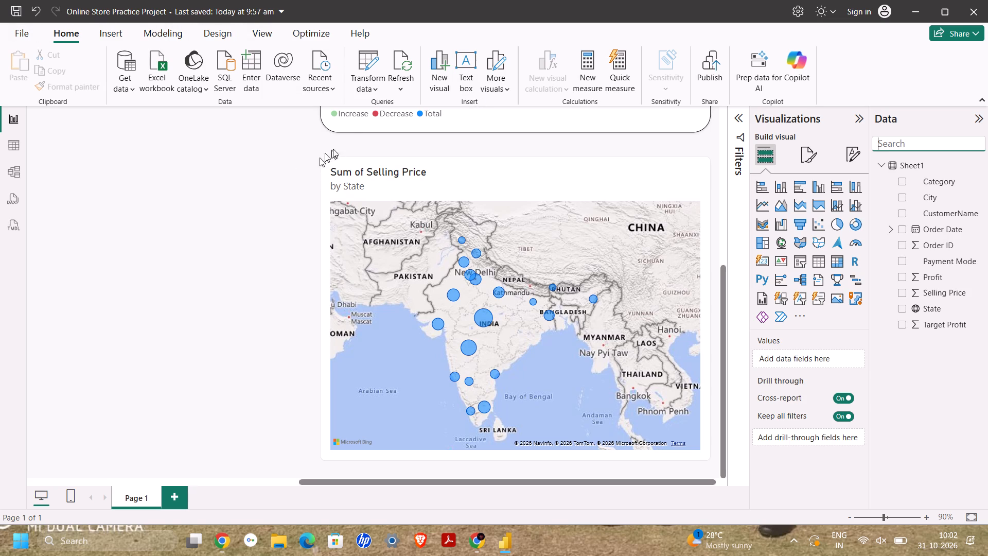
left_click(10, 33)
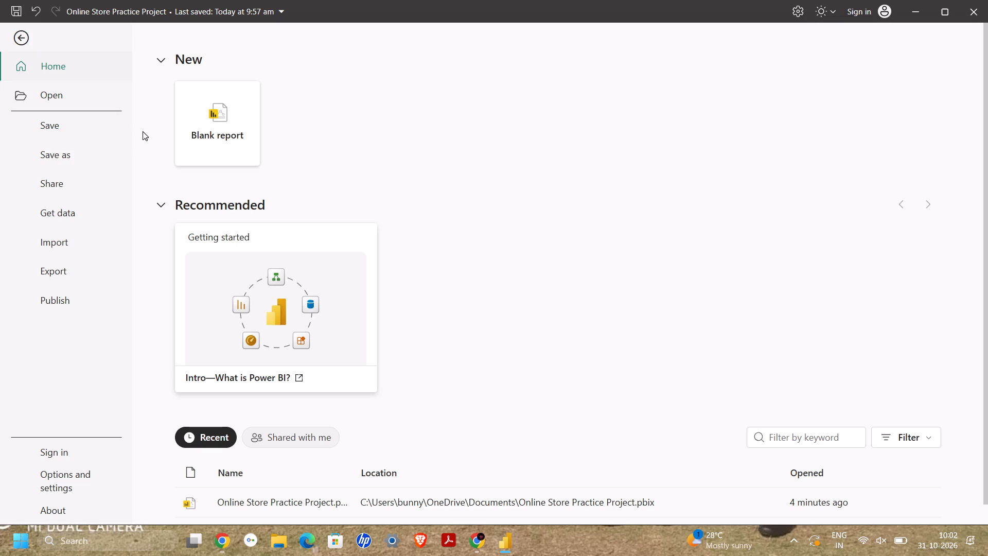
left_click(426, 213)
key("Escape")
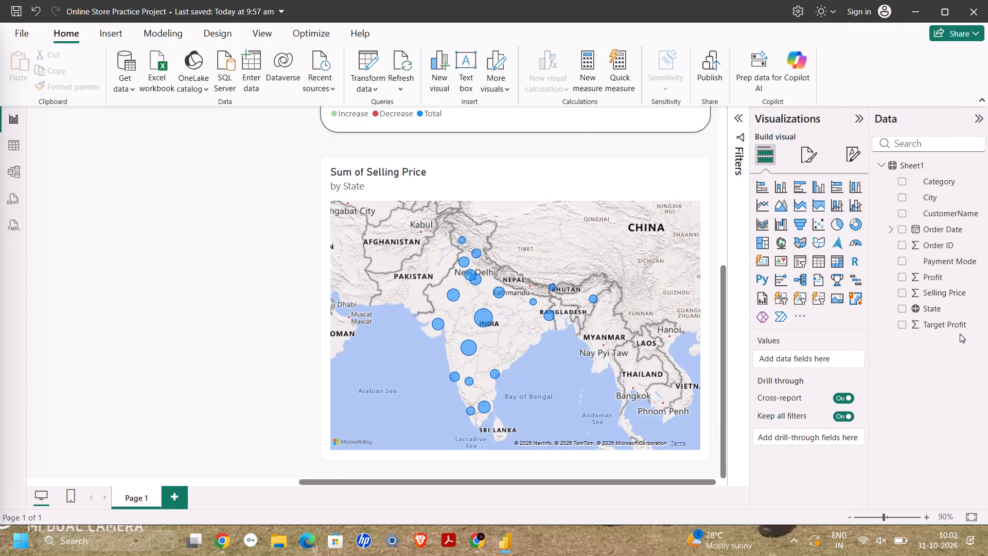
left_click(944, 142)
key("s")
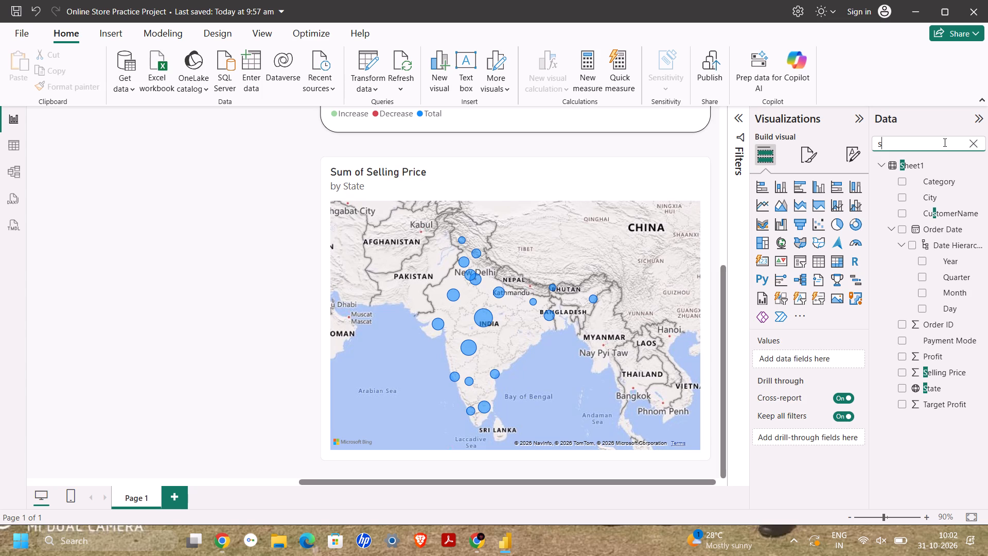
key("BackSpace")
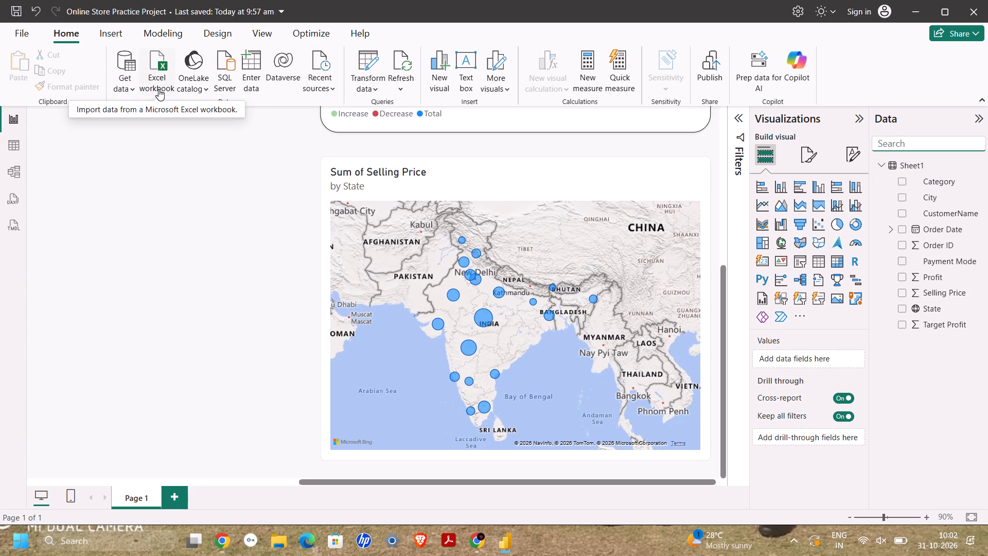
Load Sheet1 from the downloaded Excel workbook Map+visual+dataset+(1) into the report.
left_click(128, 84)
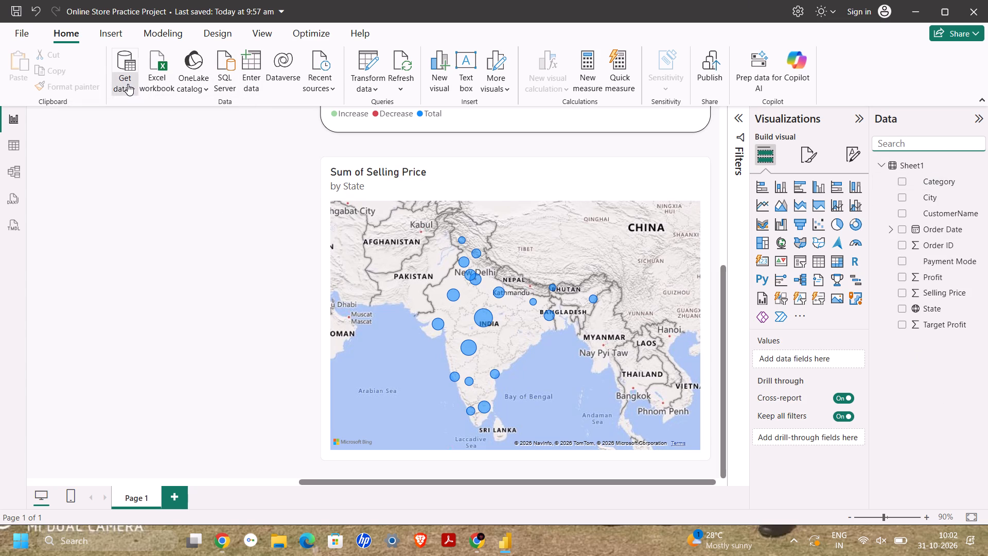
left_click(144, 136)
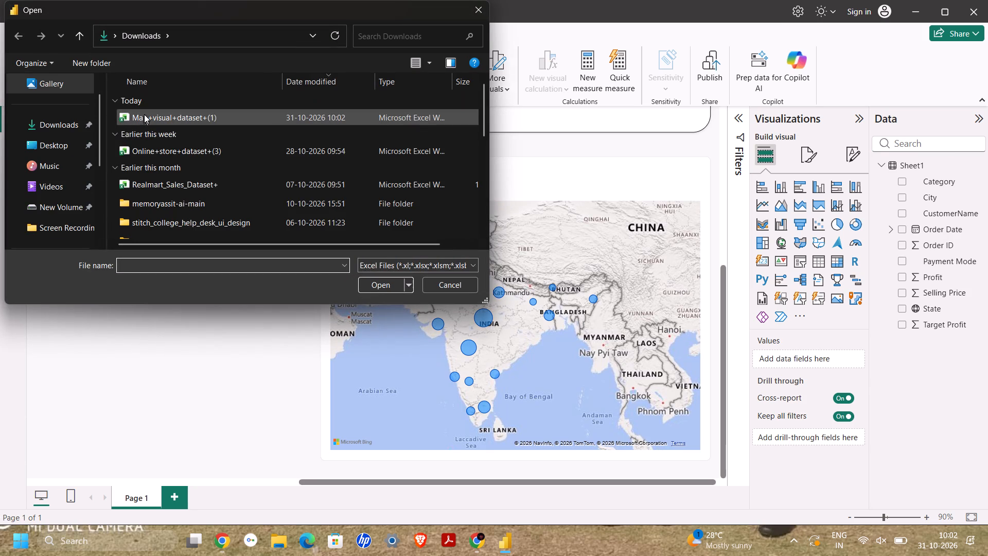
left_click(144, 113)
left_click(386, 286)
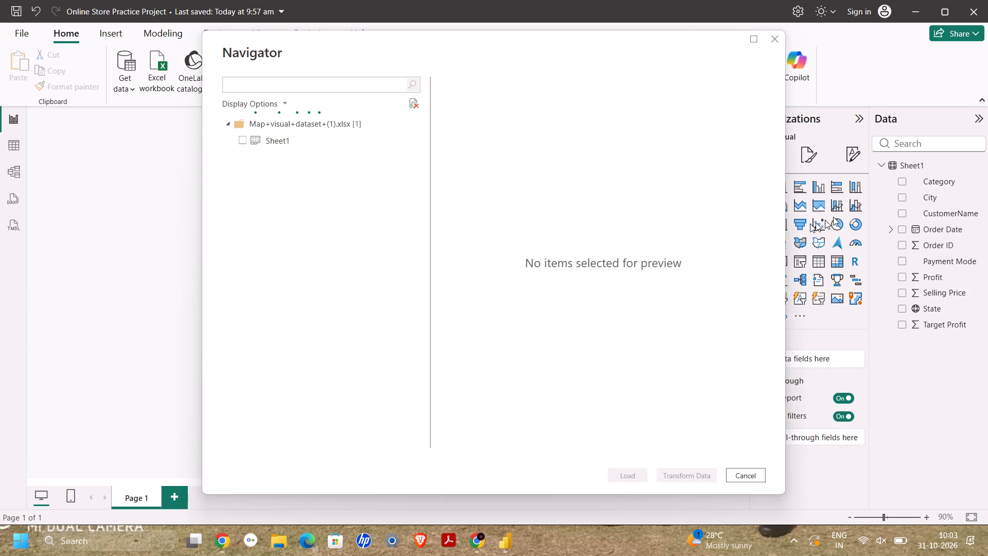
left_click(238, 143)
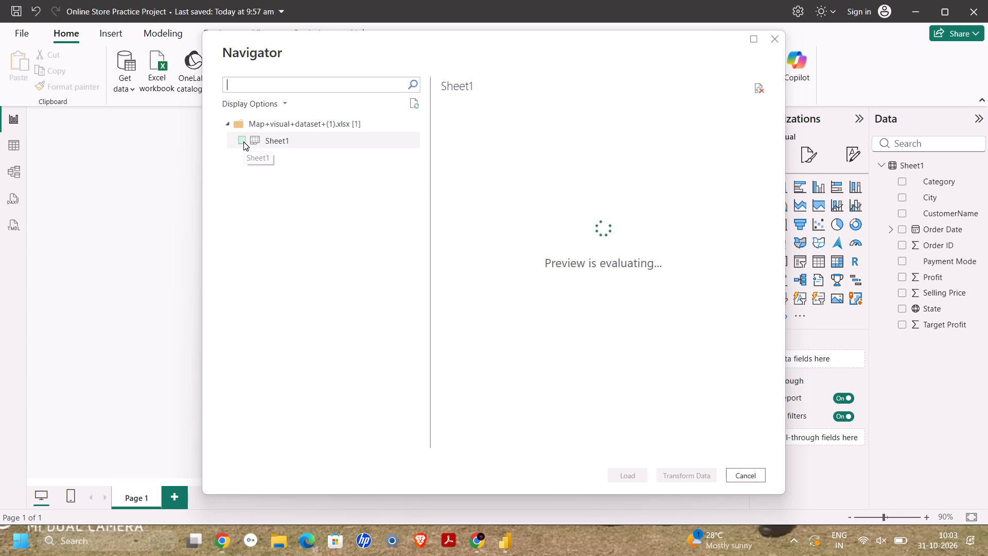
left_click(243, 142)
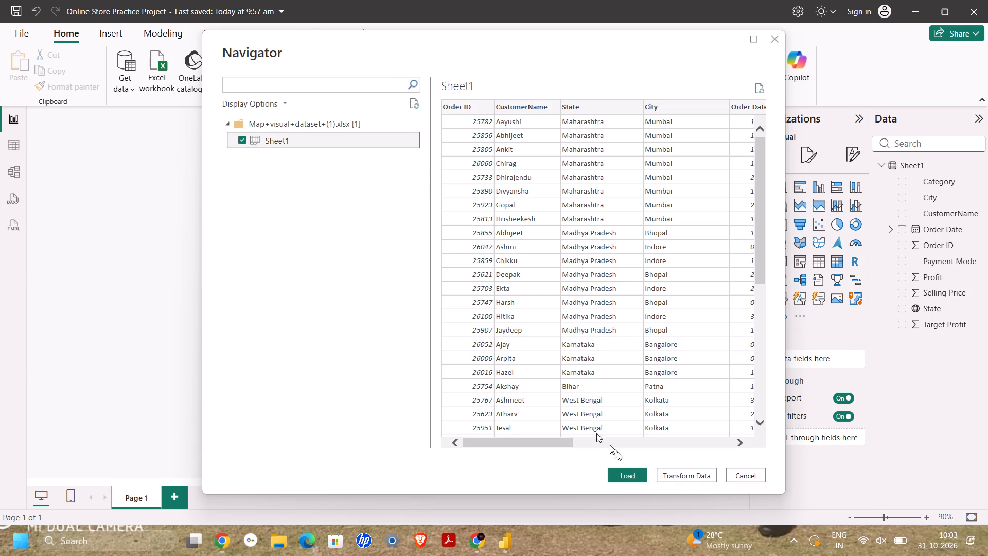
left_click(631, 477)
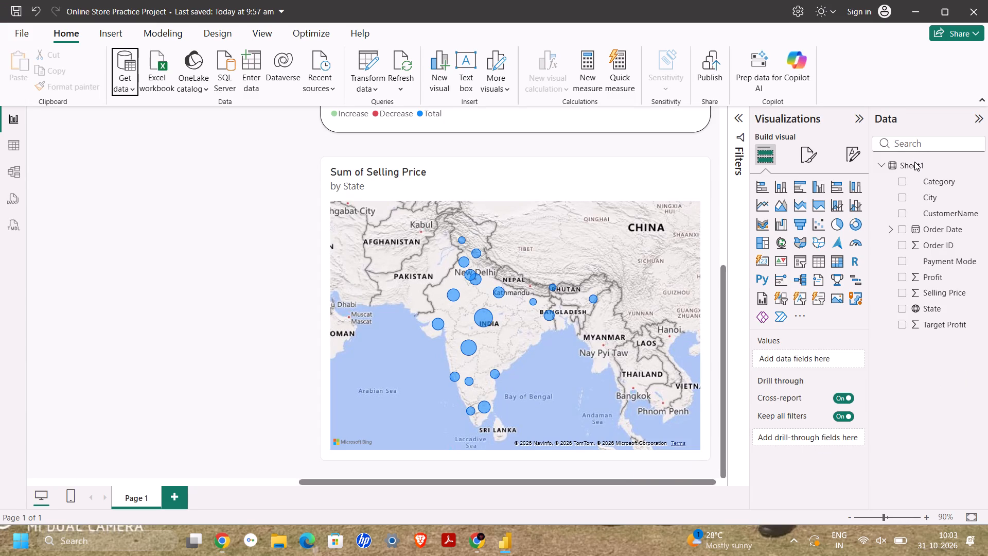
left_click(934, 398)
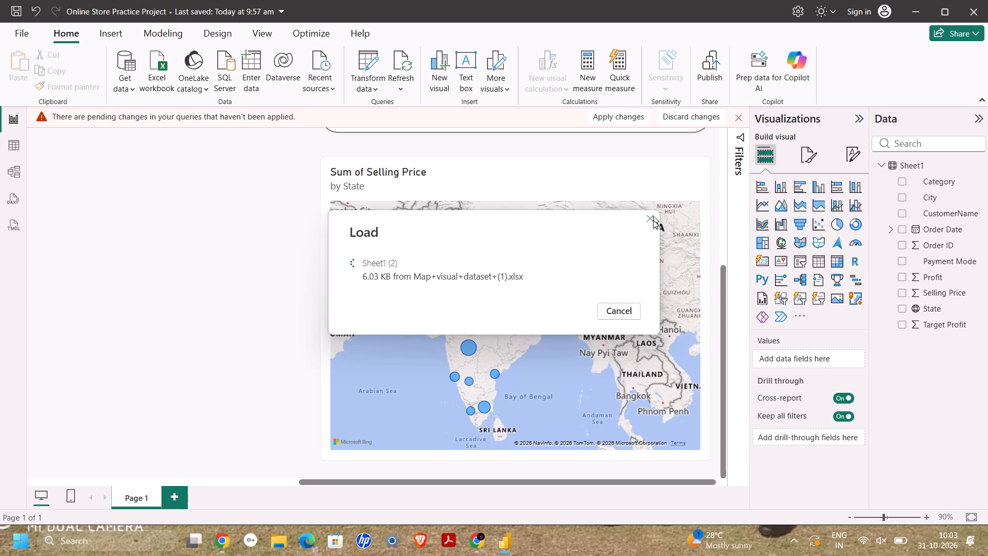
Switch from Power BI Desktop to a Chrome window.
key("alt+Tab")
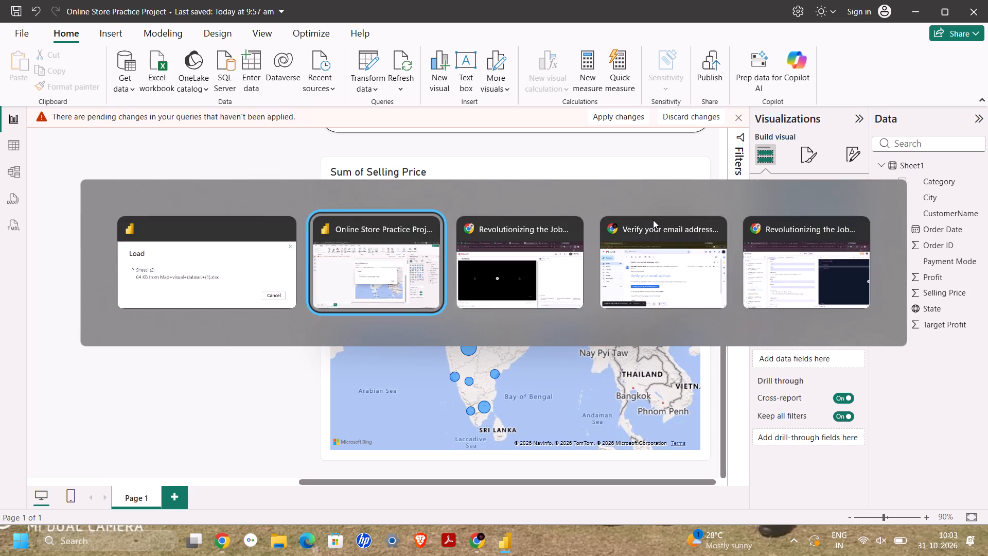
key("alt+Tab")
key("alt+Tab")
key("alt+Tab")
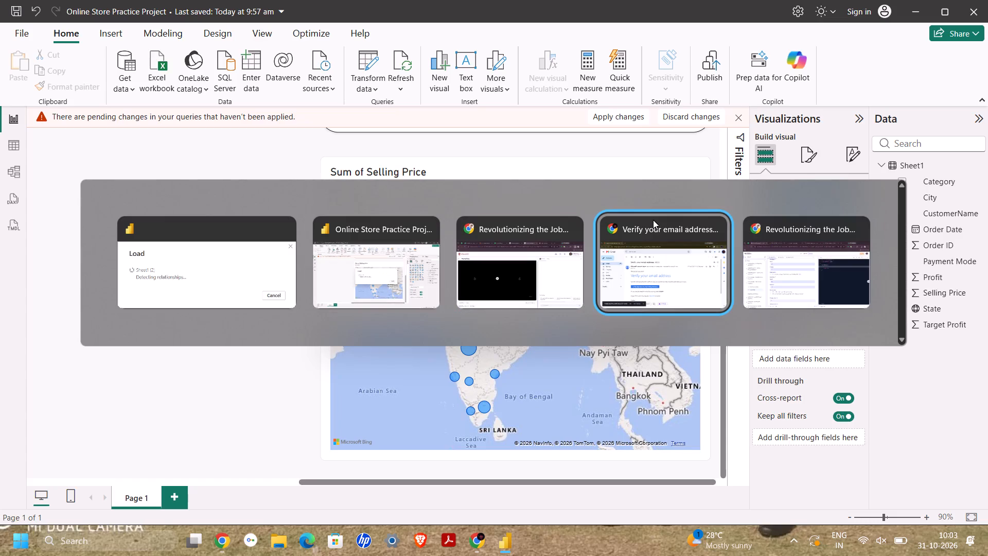
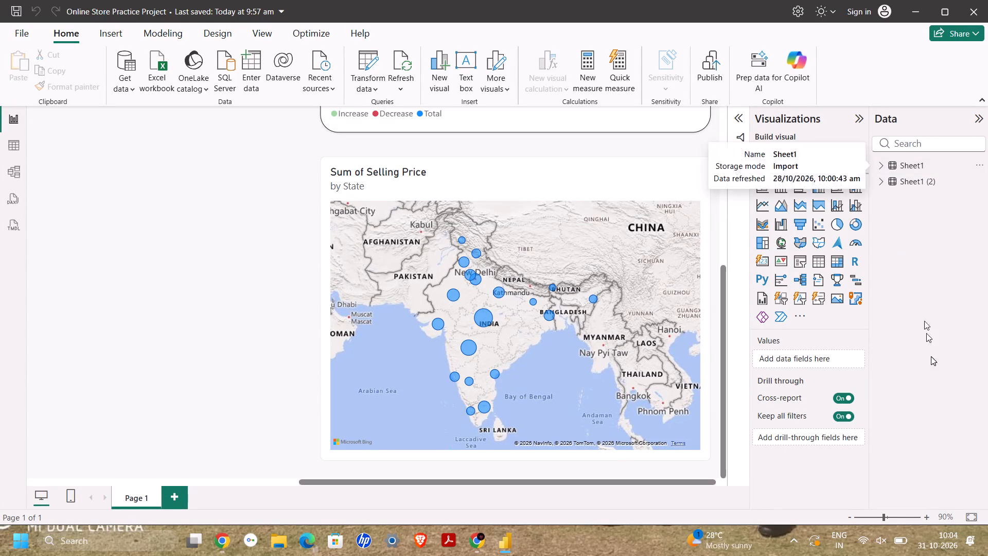
Expand the Sheet1 (2) and Sheet1 tables to view the fields of both datasets.
left_click(884, 180)
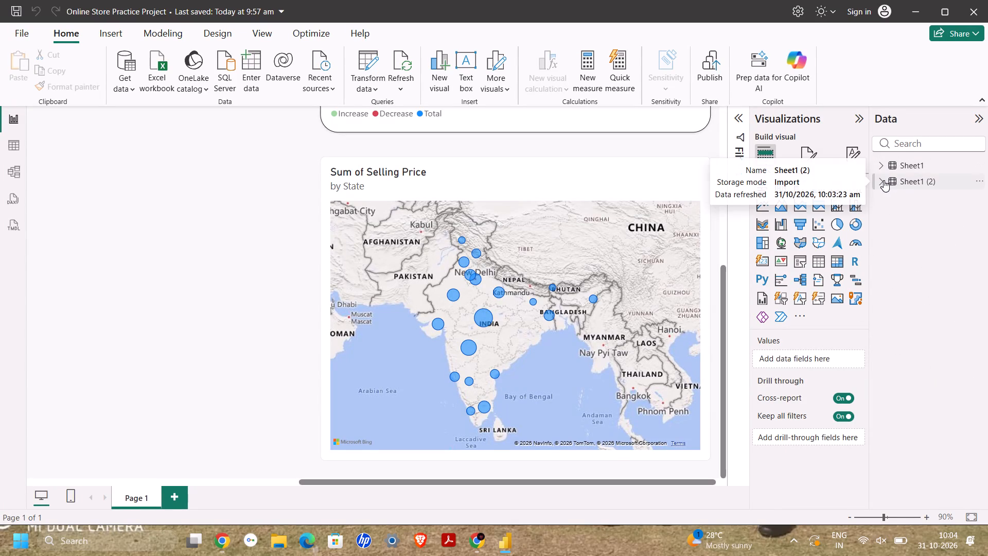
left_click(879, 167)
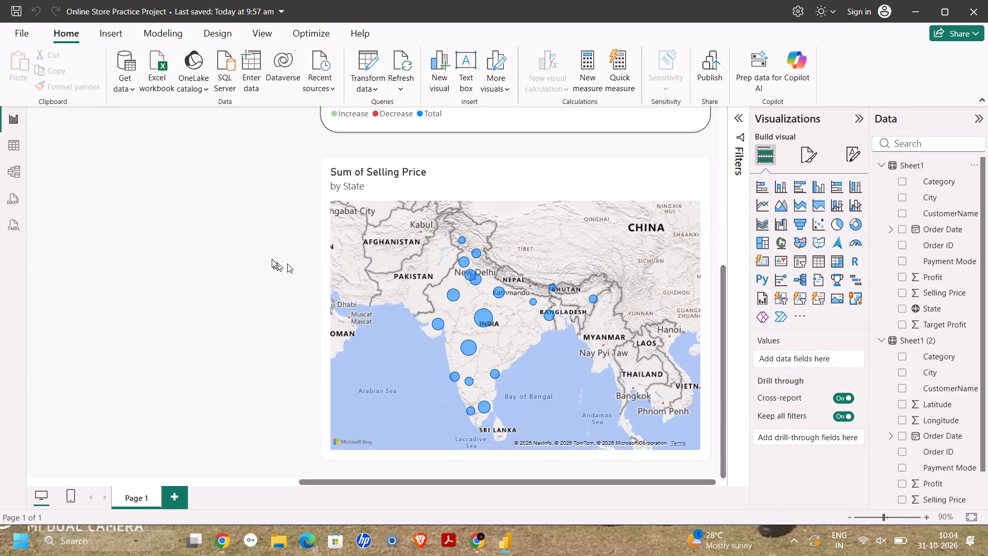
Select the Sum of Selling Price by State map visual on the dashboard page.
left_click(240, 249)
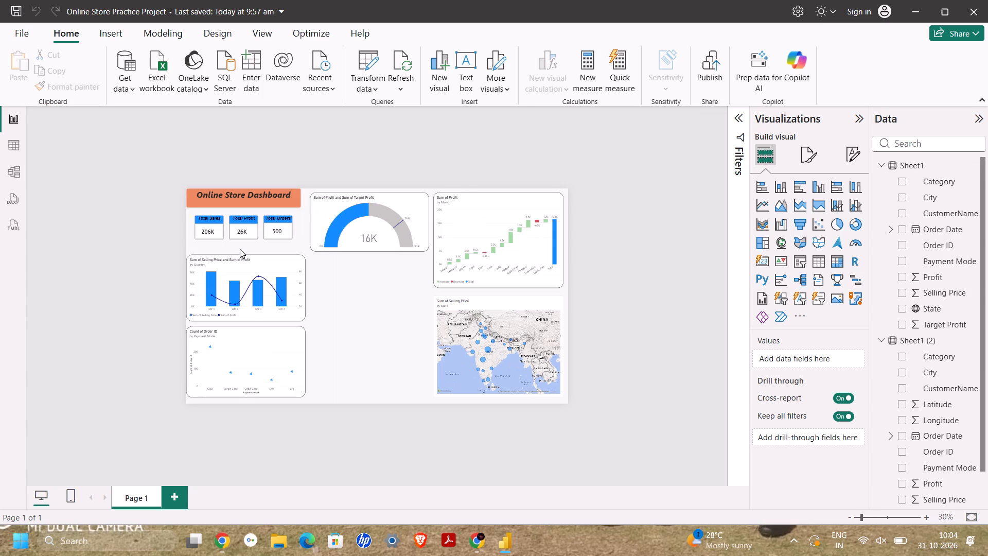
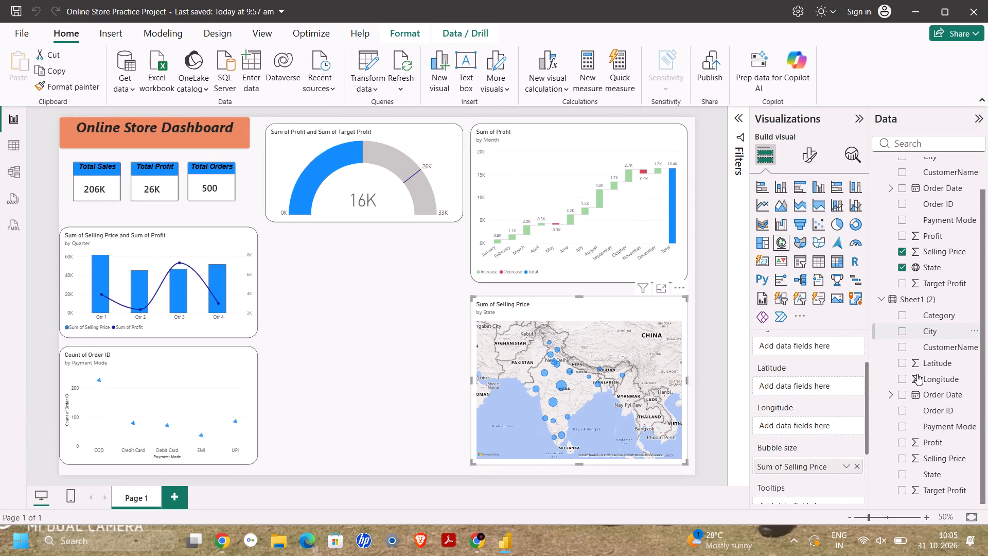
left_click_drag(903, 370, 832, 378)
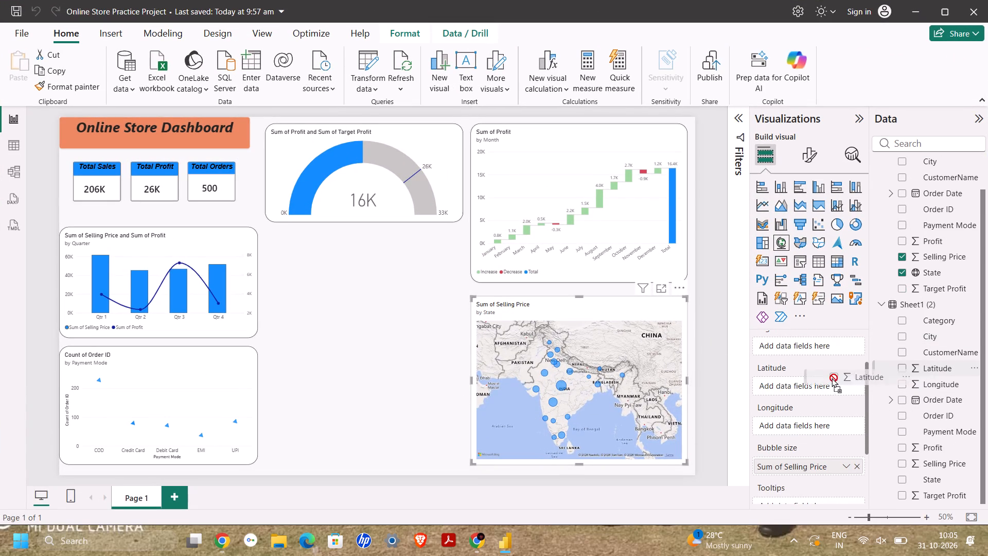
left_click_drag(832, 378, 780, 390)
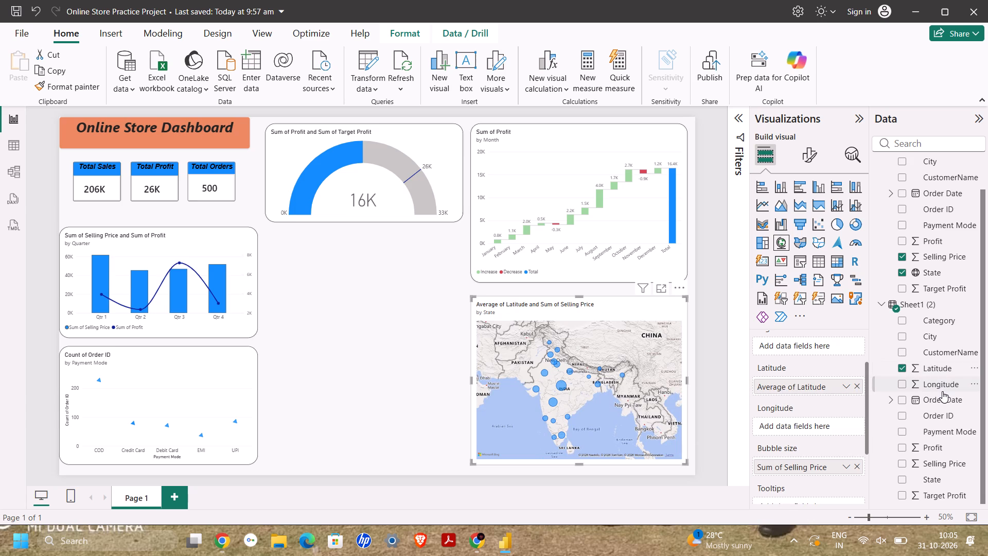
left_click_drag(942, 391, 816, 436)
left_click_drag(902, 384, 896, 389)
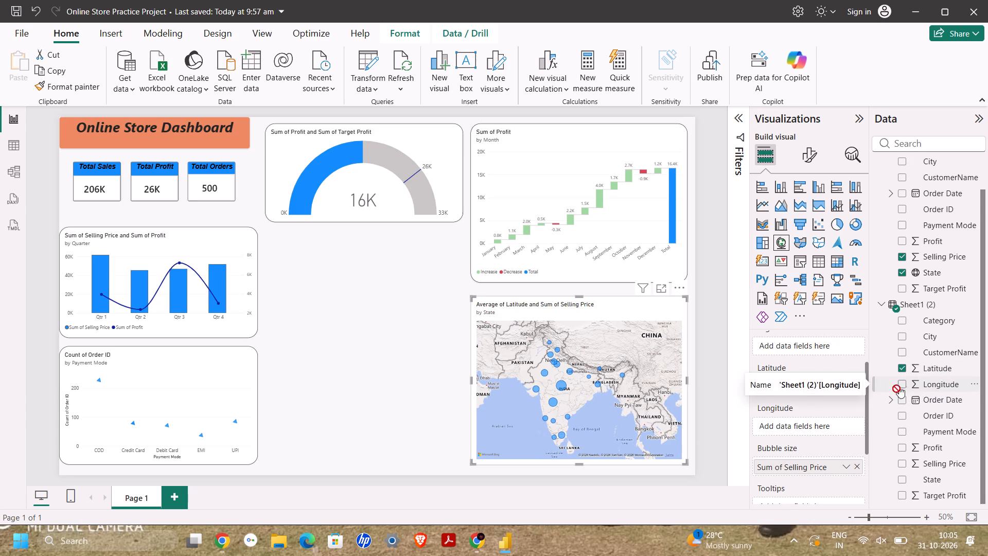
left_click_drag(896, 389, 784, 426)
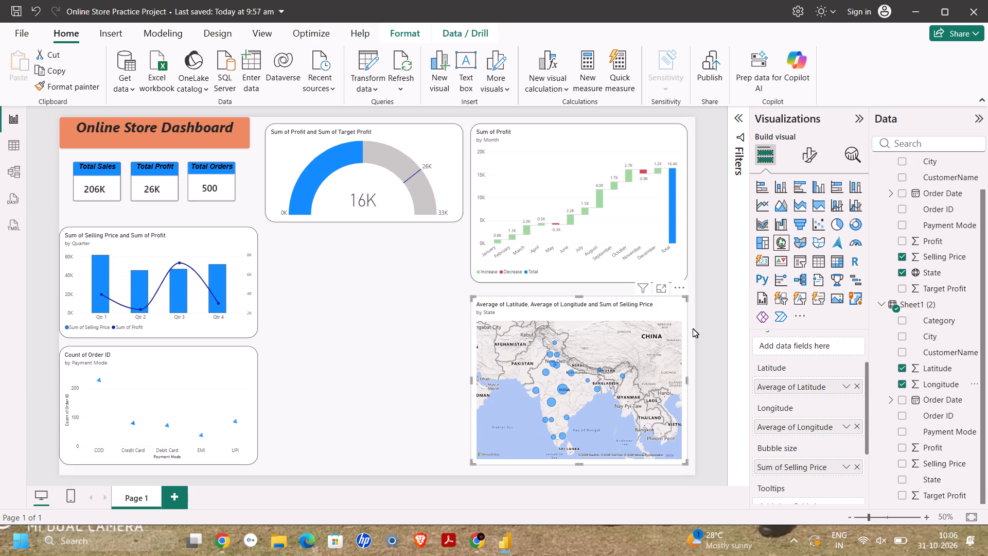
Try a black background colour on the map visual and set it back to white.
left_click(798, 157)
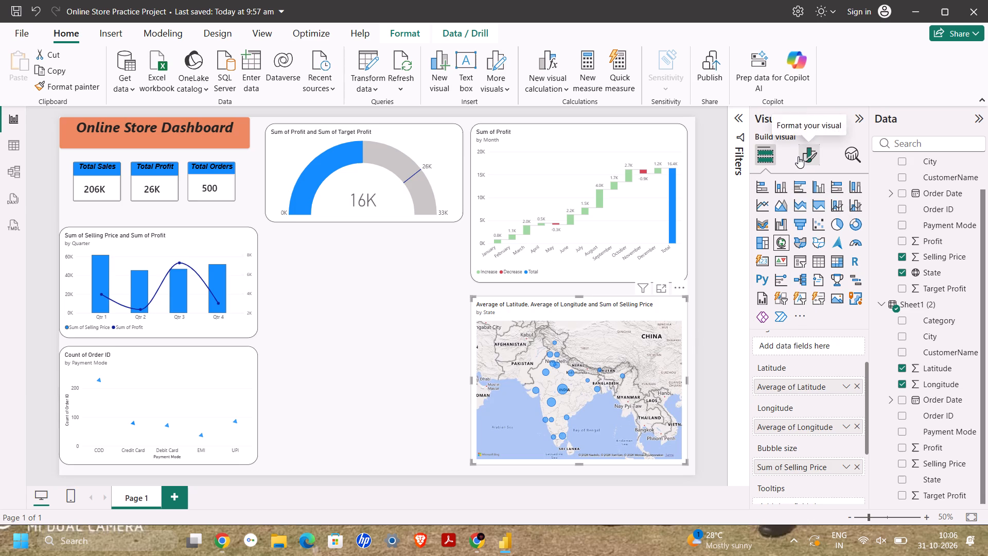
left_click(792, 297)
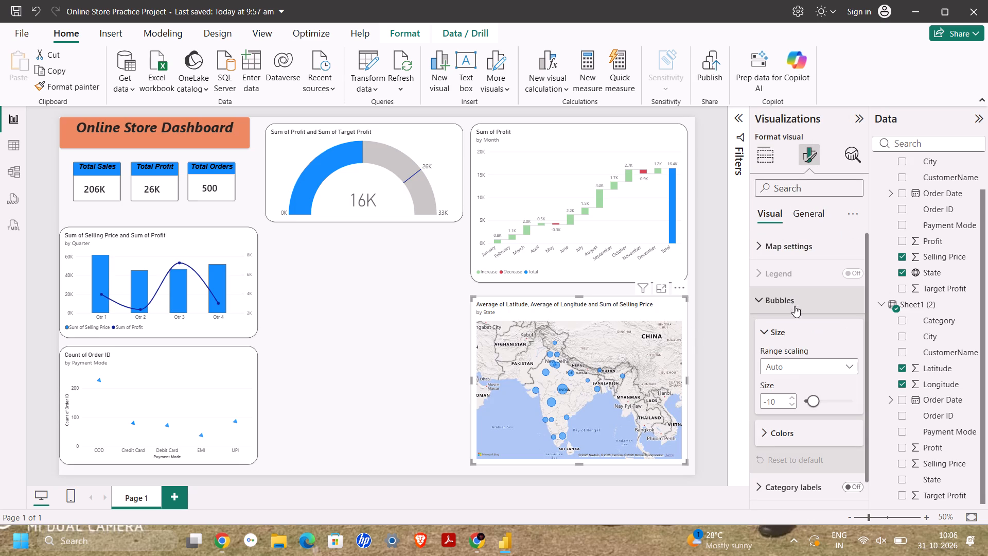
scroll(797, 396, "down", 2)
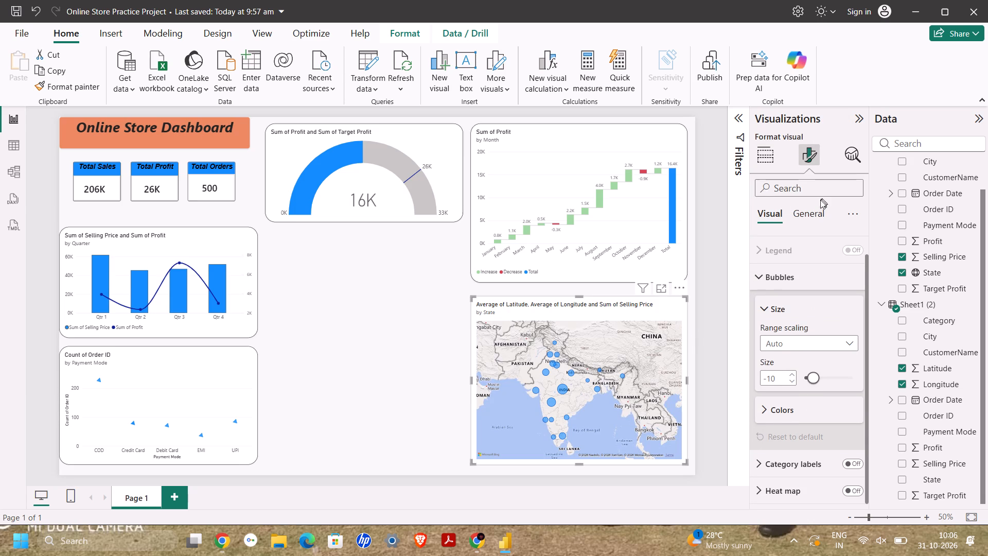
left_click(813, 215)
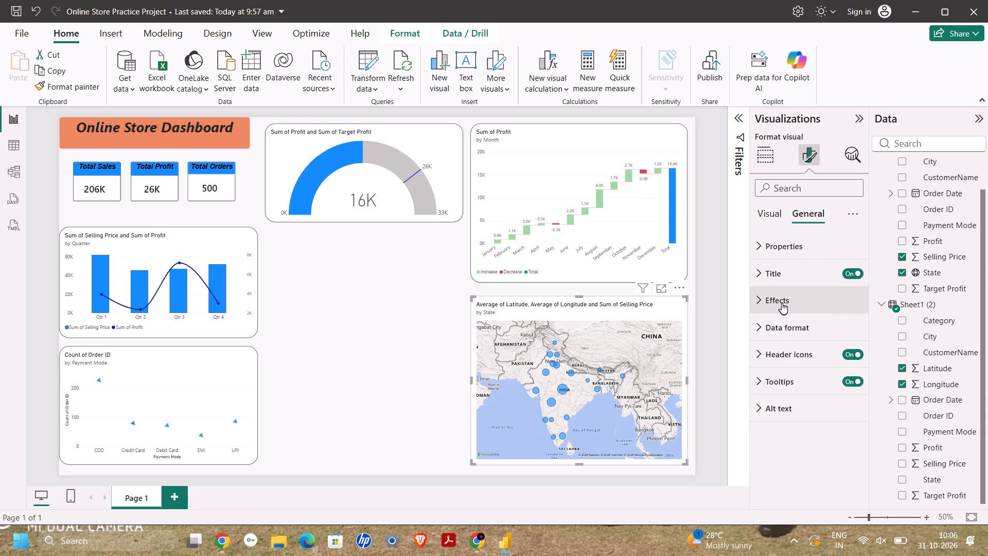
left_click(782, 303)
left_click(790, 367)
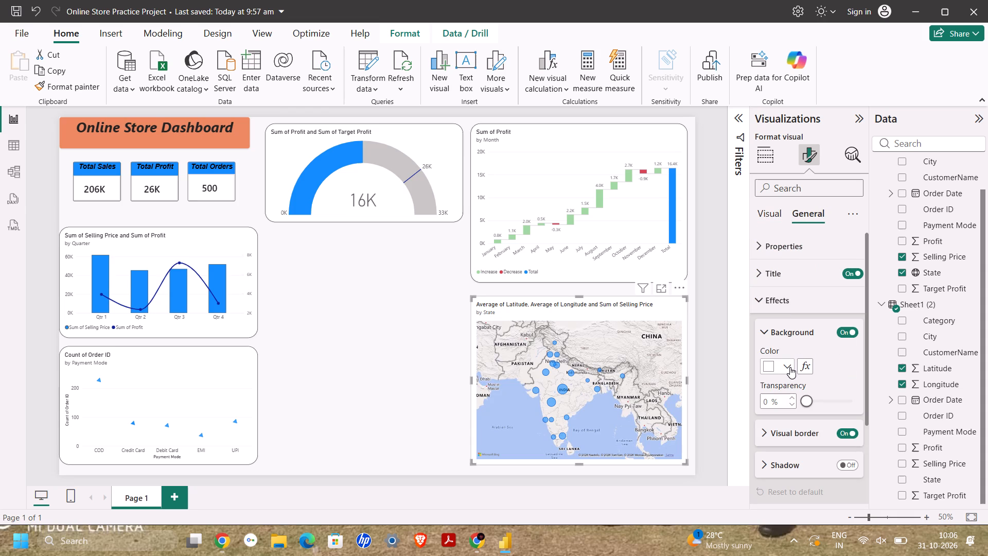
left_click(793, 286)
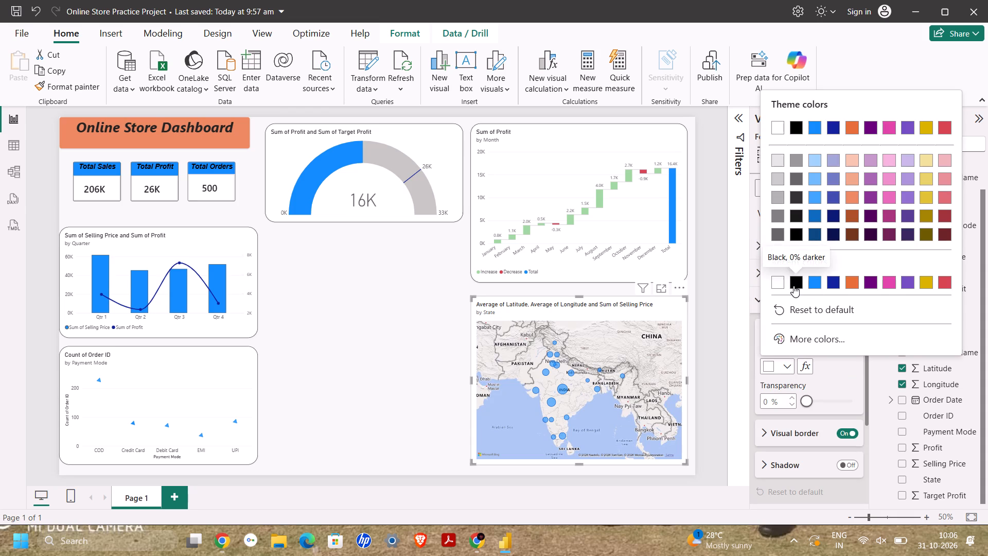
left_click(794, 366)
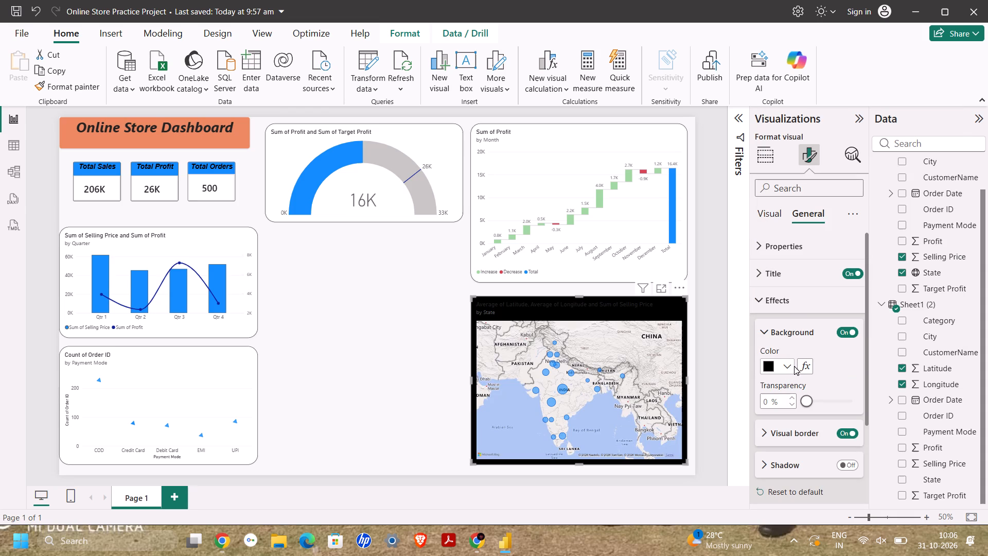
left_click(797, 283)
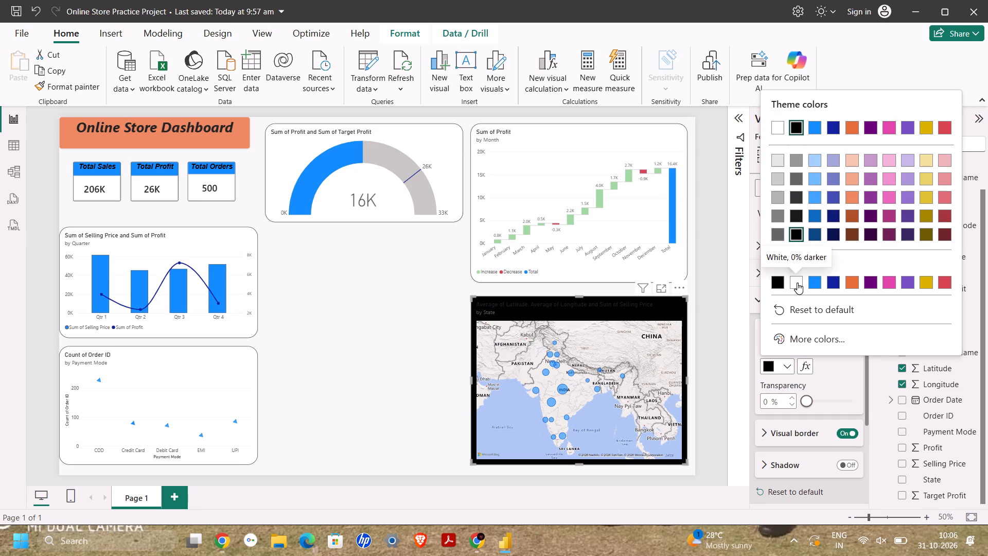
Turn on the shadow effect for the map visual.
scroll(786, 377, "down", 2)
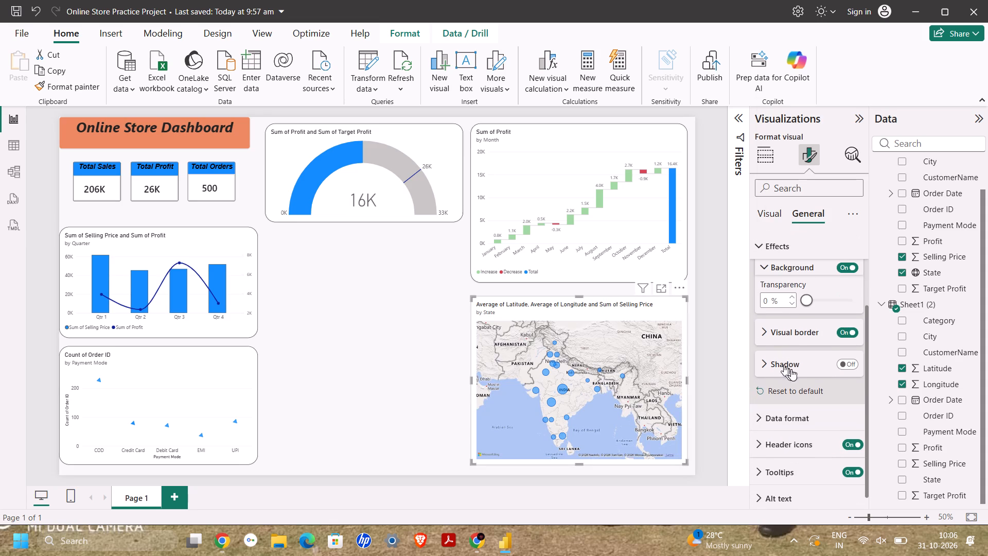
left_click(843, 365)
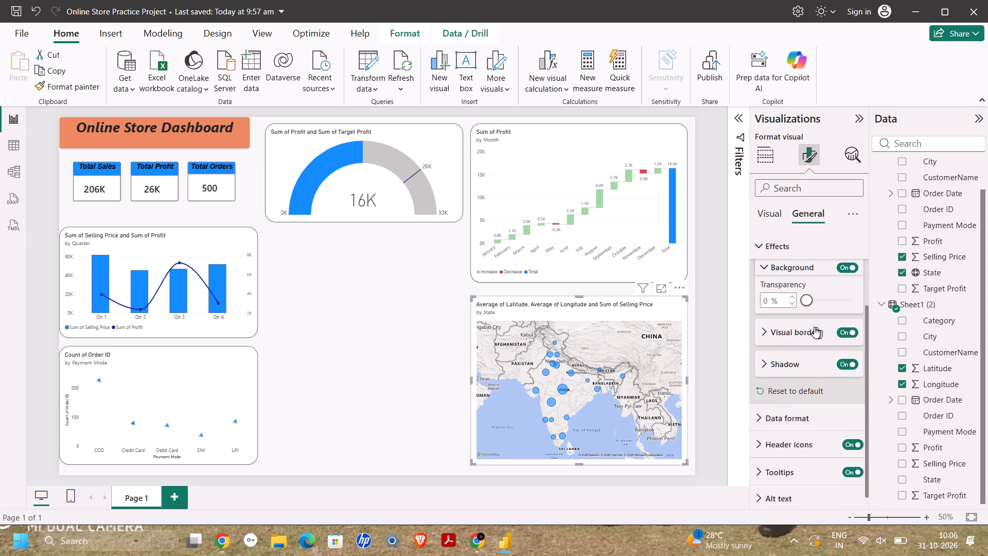
Set the map visual's border colour to black and its rounded corners to 14 px.
left_click(812, 327)
left_click(786, 366)
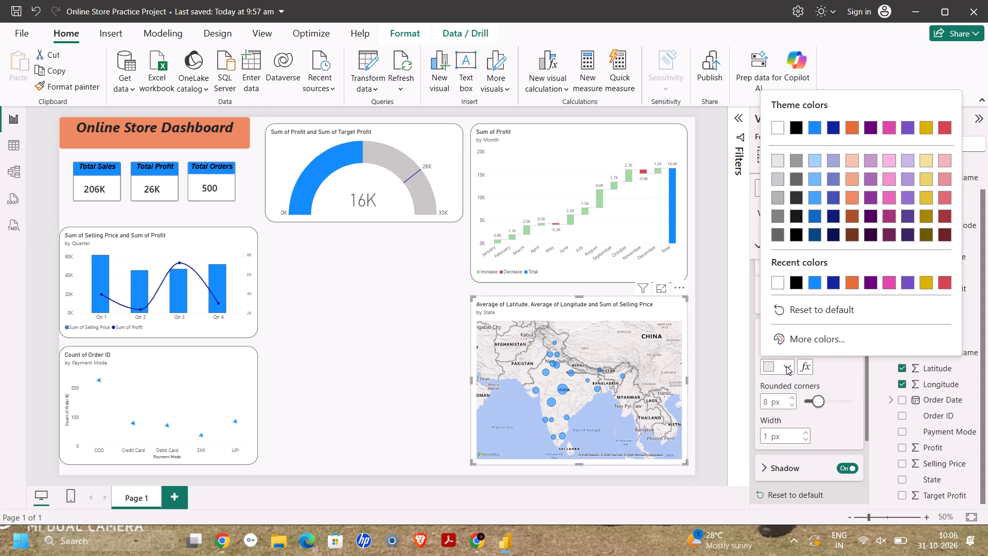
left_click(792, 284)
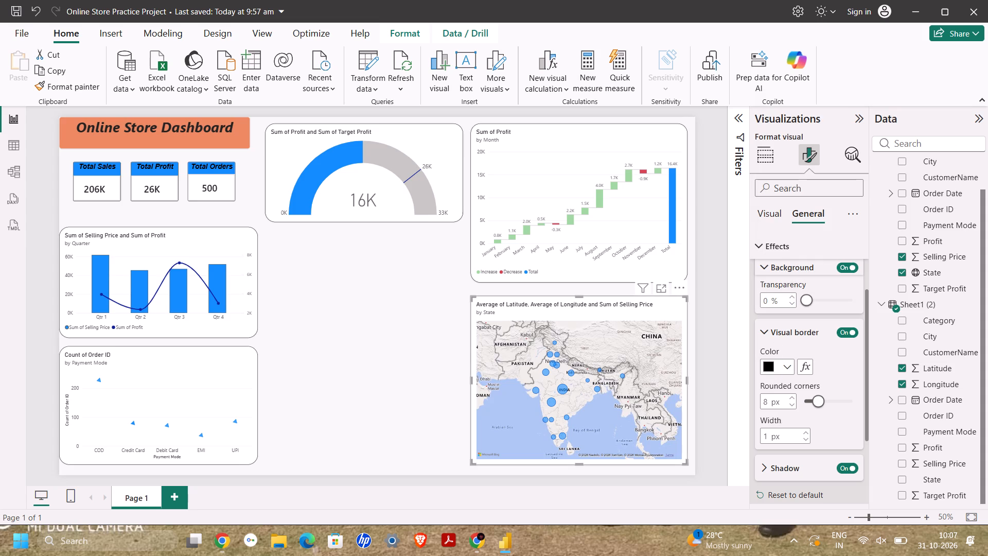
left_click_drag(818, 401, 827, 401)
left_click_drag(827, 401, 825, 401)
left_click_drag(825, 401, 827, 406)
left_click(767, 273)
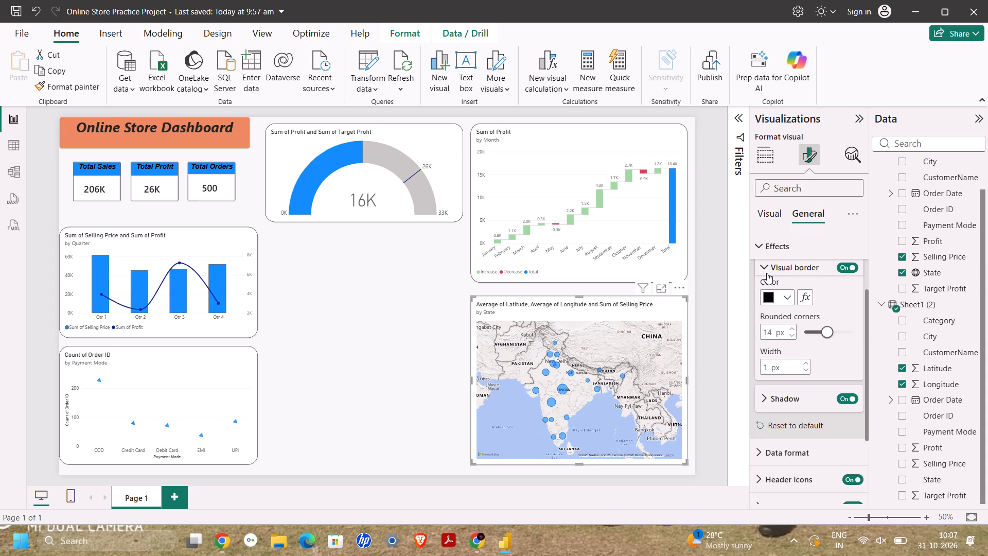
left_click(414, 370)
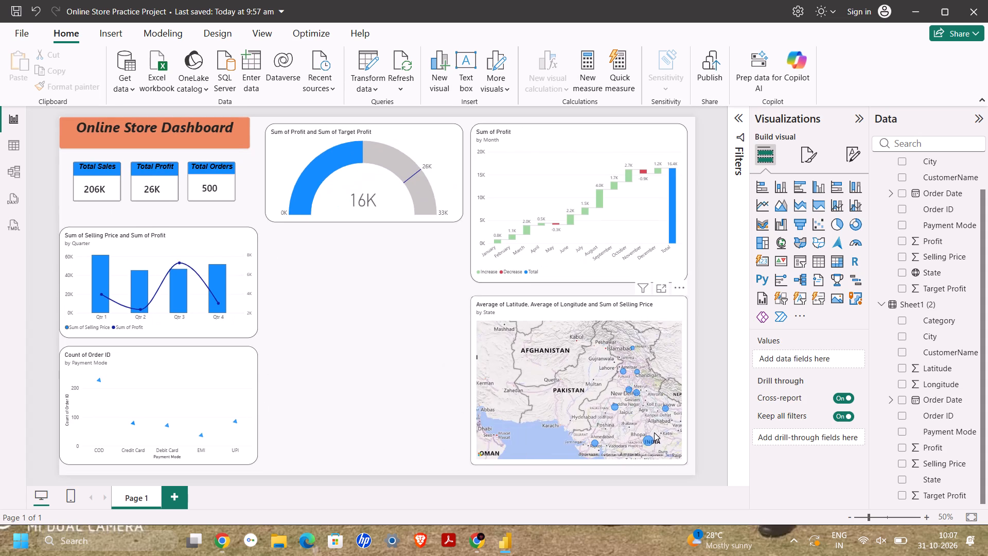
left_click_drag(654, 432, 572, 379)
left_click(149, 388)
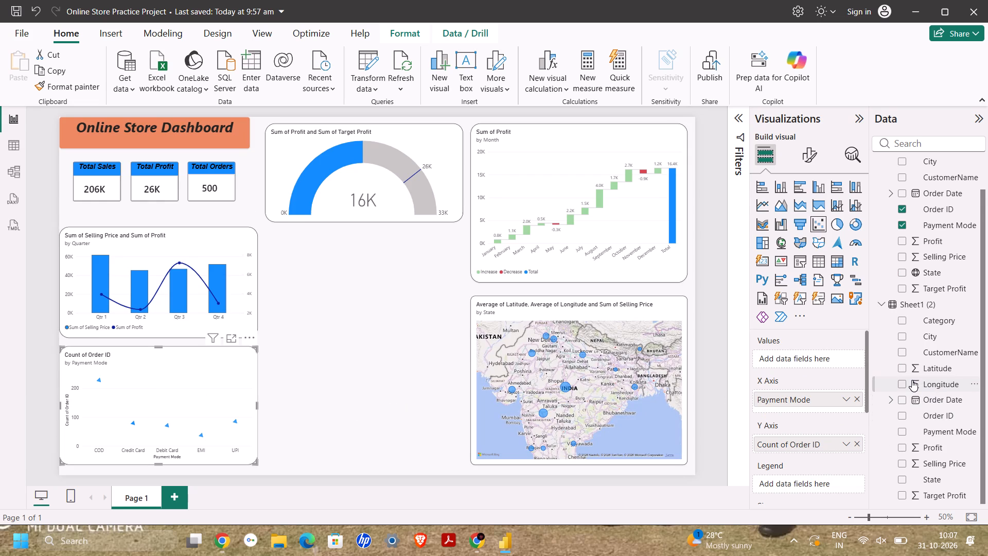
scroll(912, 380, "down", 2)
Turn on category labels for the map visual.
left_click(596, 410)
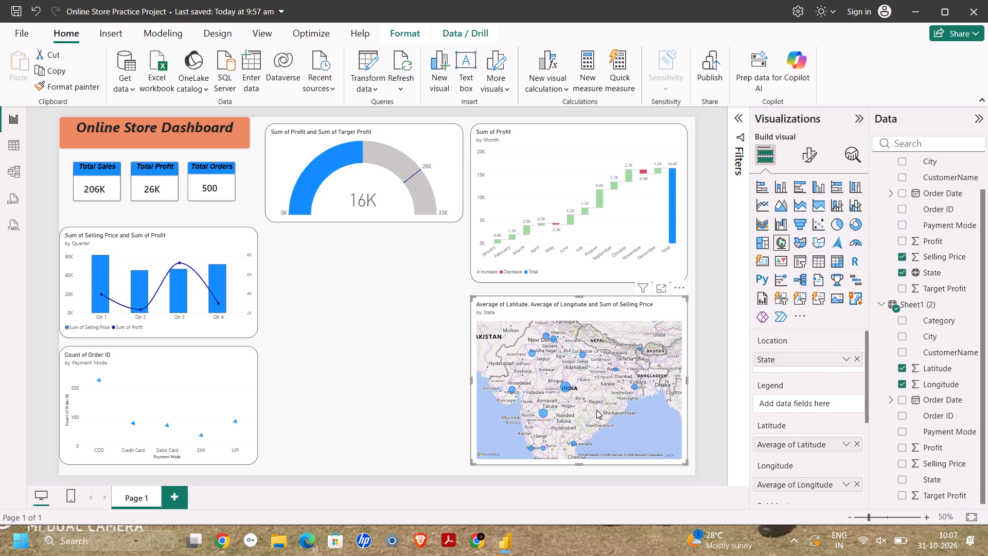
left_click(813, 155)
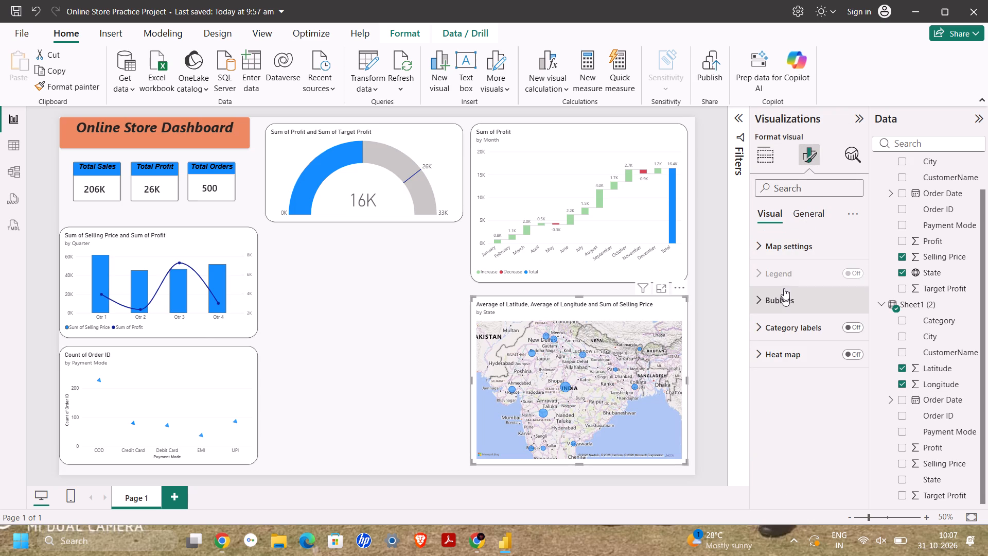
left_click(857, 333)
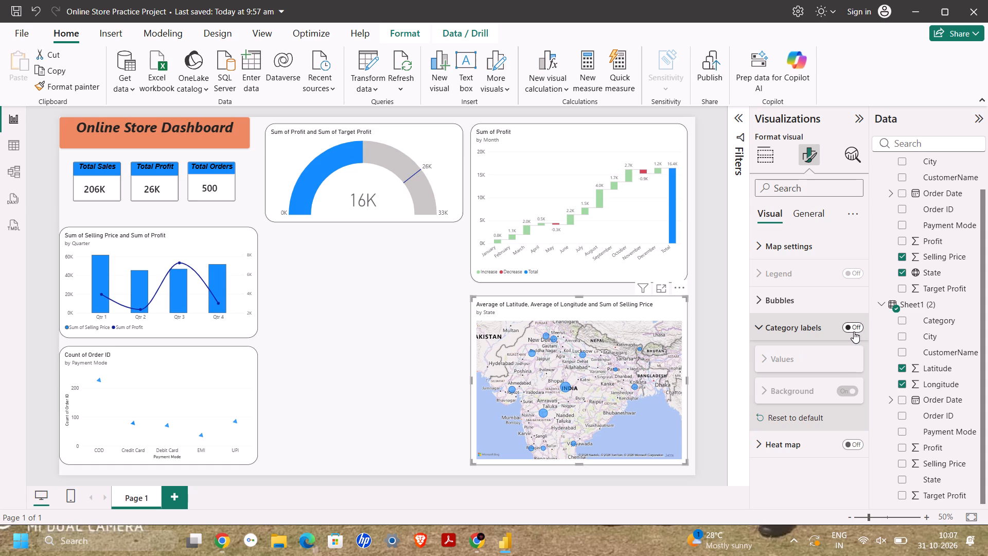
left_click(854, 332)
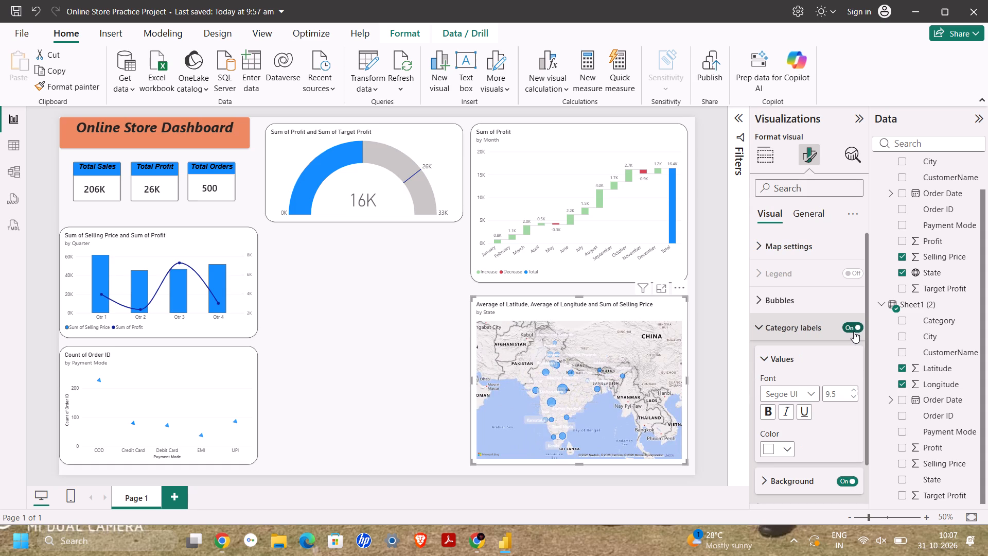
left_click(854, 332)
left_click(854, 332)
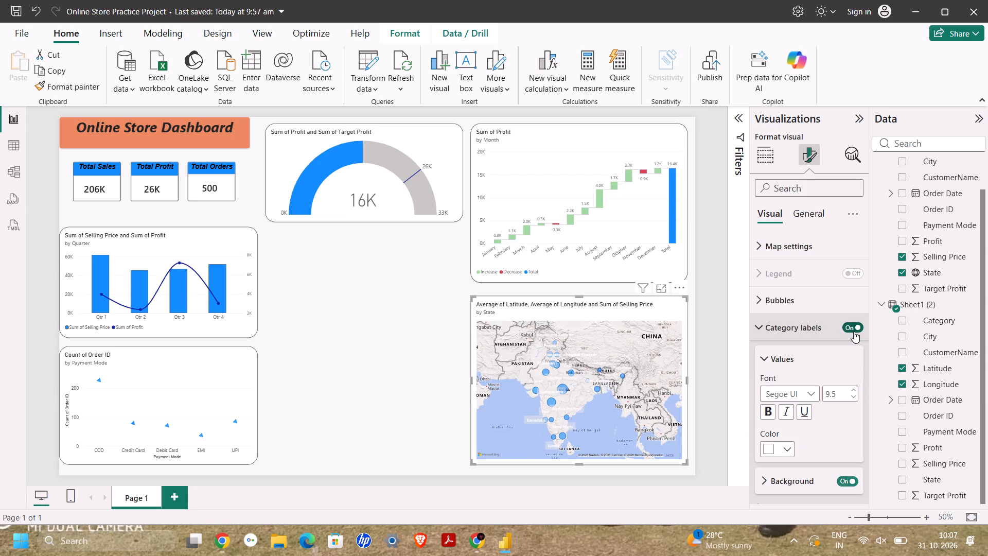
left_click(854, 332)
left_click(854, 332)
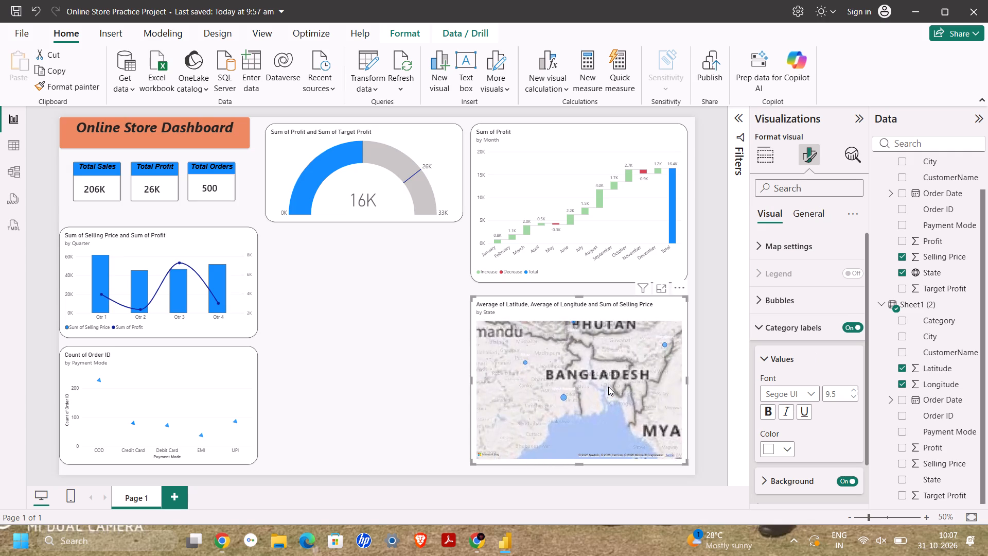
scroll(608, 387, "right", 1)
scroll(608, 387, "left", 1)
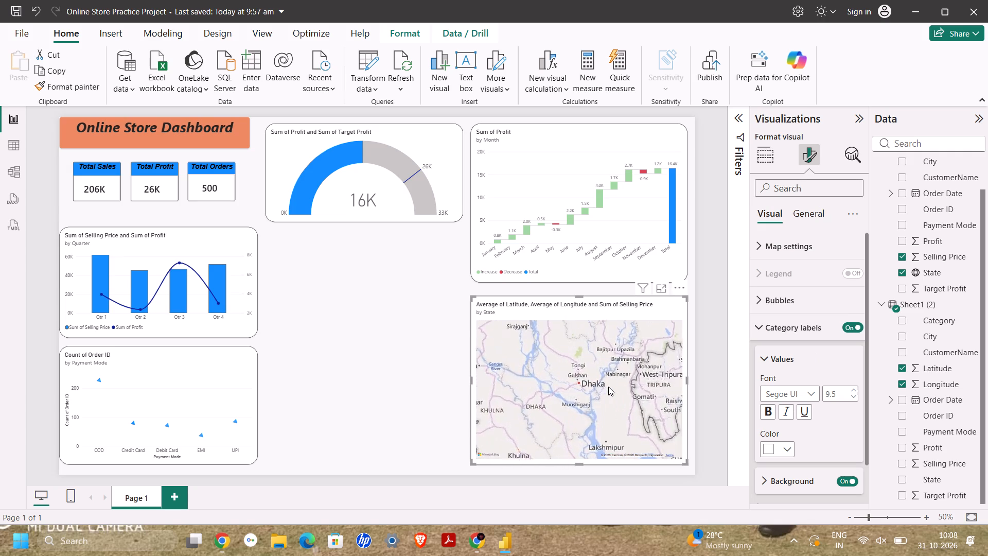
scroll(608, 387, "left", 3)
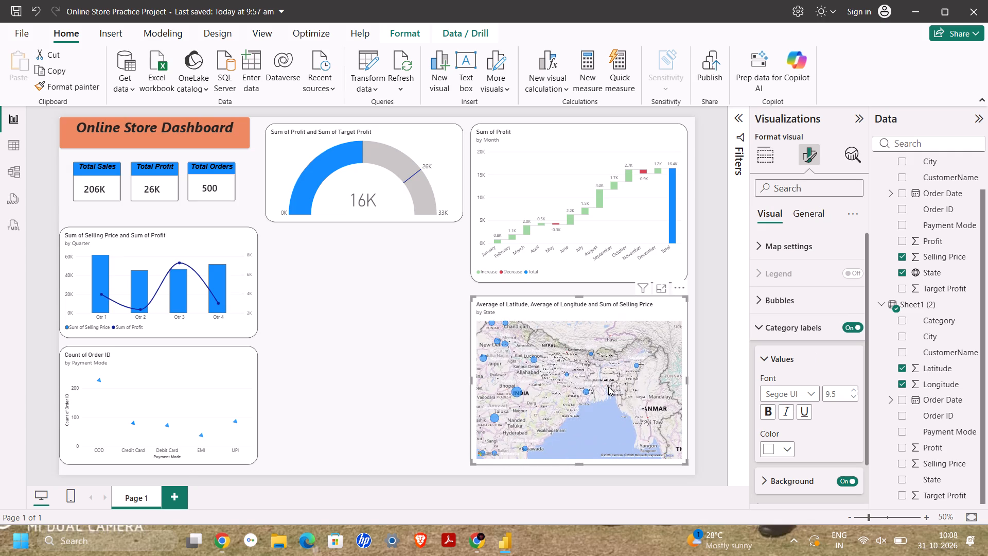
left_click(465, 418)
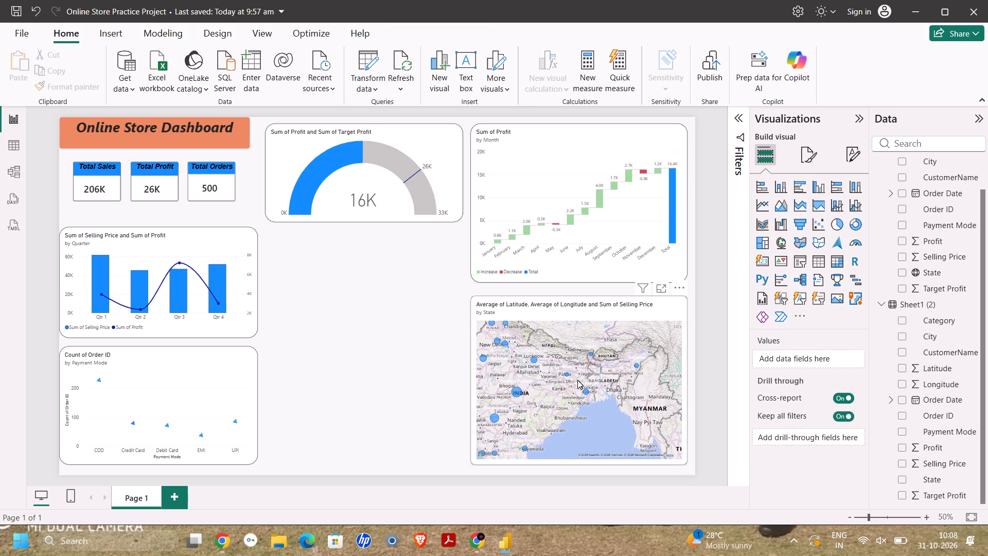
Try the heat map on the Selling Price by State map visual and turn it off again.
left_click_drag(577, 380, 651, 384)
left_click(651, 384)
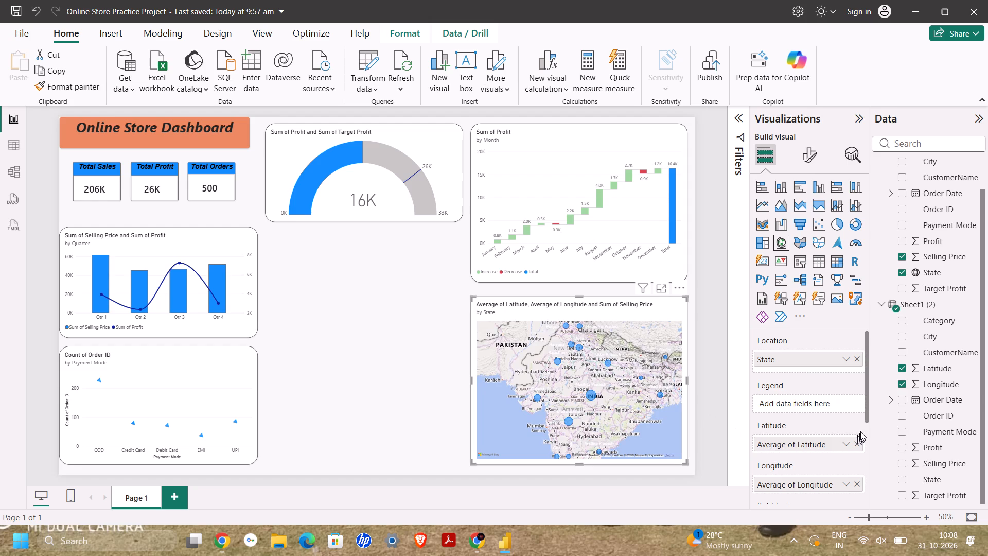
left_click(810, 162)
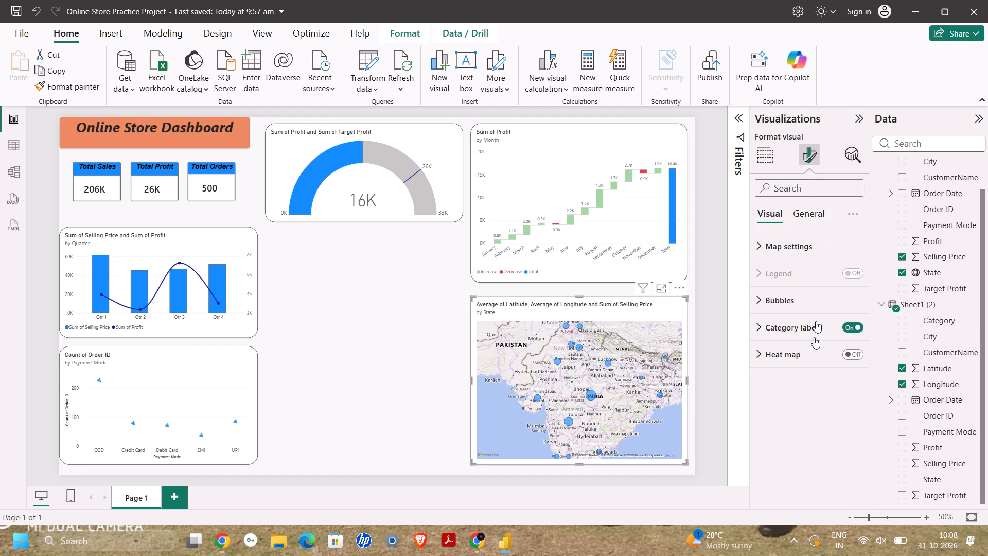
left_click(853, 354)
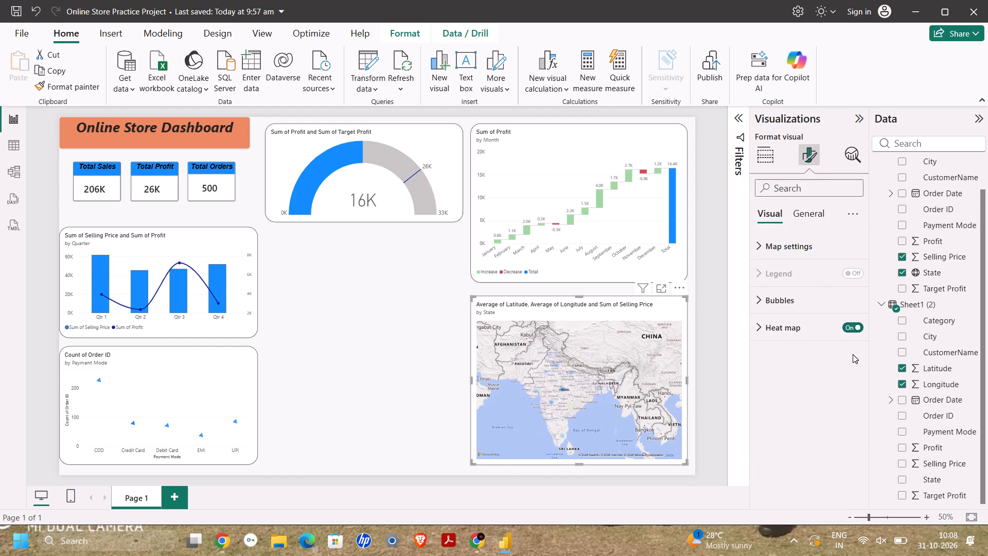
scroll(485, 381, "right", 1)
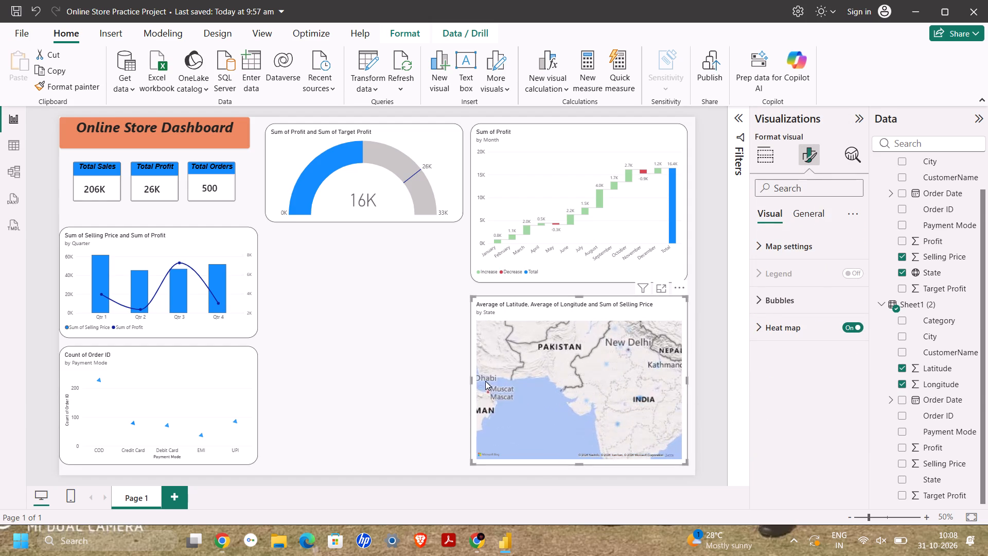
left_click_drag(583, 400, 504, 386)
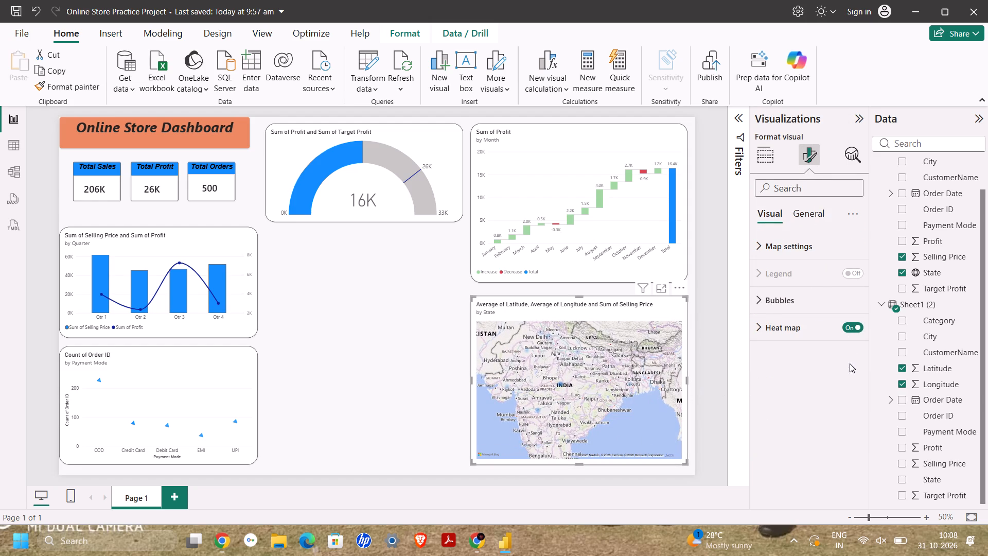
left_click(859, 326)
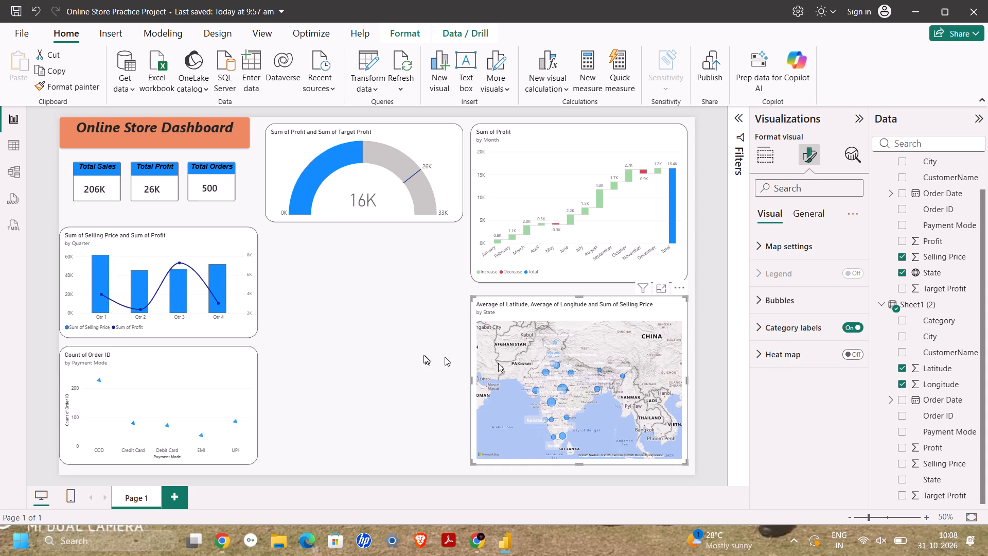
Insert a filled map visual in the empty space below the profit gauge.
left_click(417, 354)
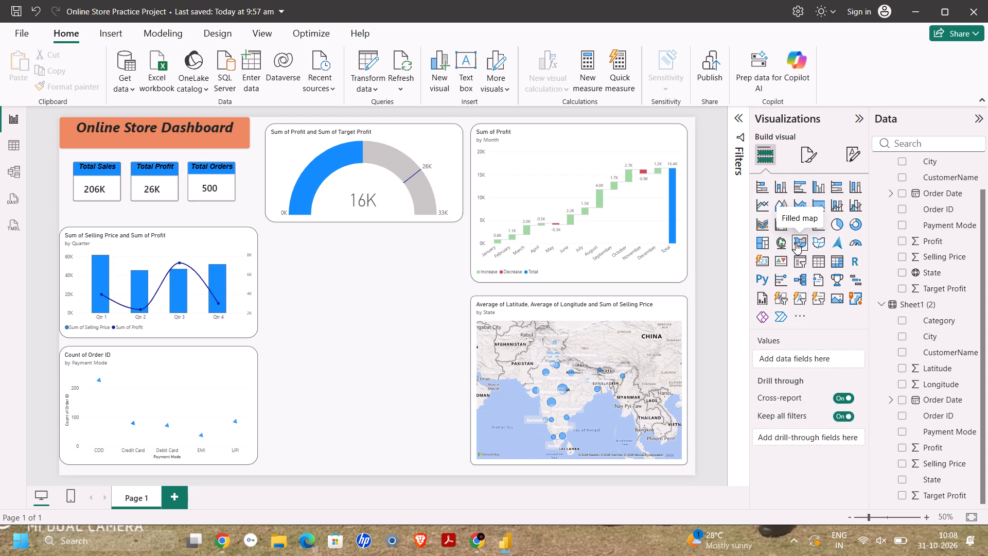
left_click(796, 243)
left_click(376, 301)
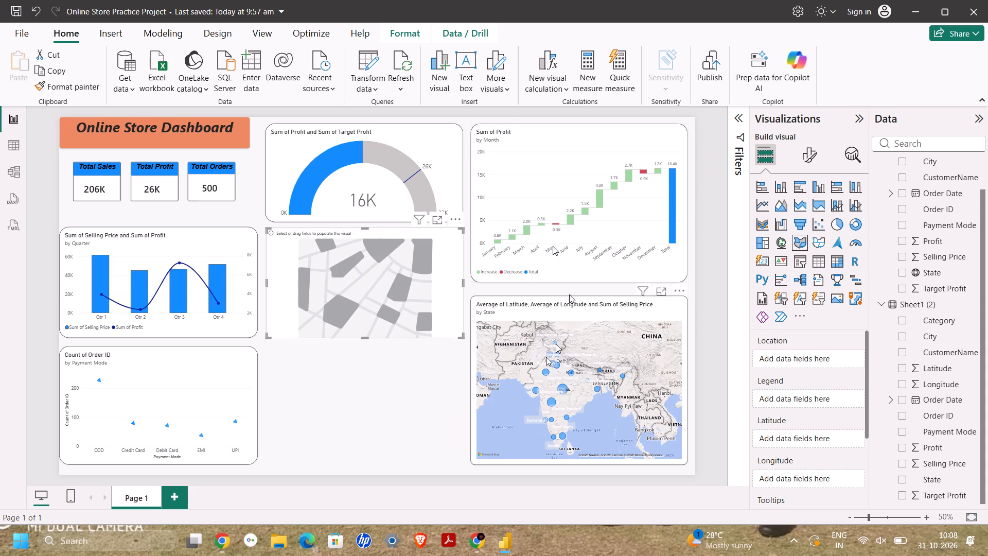
Examine the field assignments of the Count of Order ID by Payment Mode scatter chart.
left_click(139, 412)
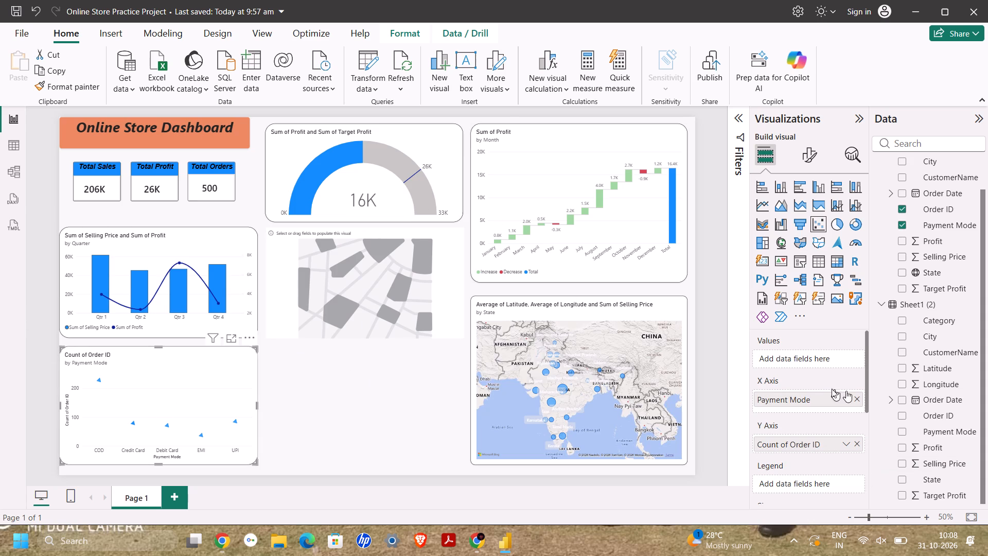
scroll(772, 381, "up", 1)
scroll(772, 381, "down", 1)
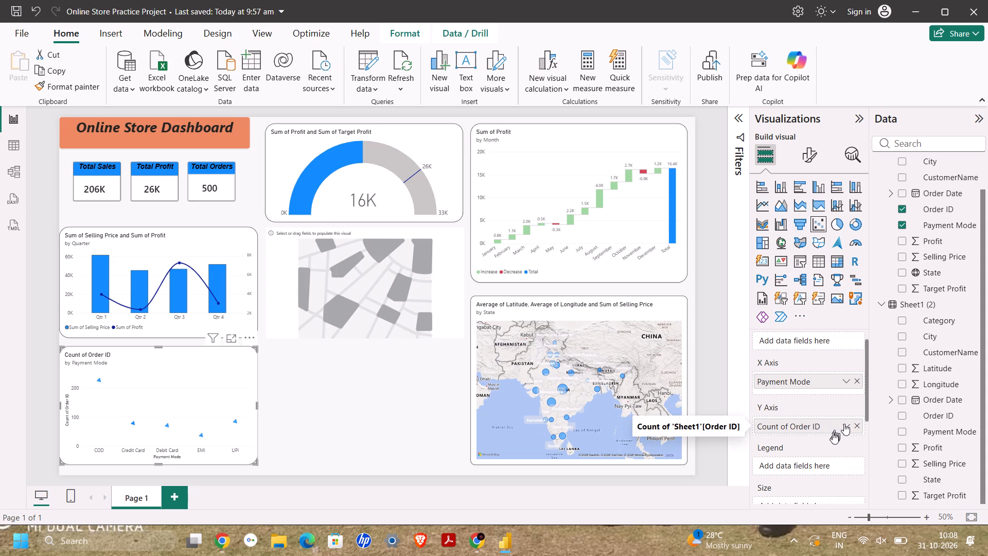
scroll(828, 481, "down", 2)
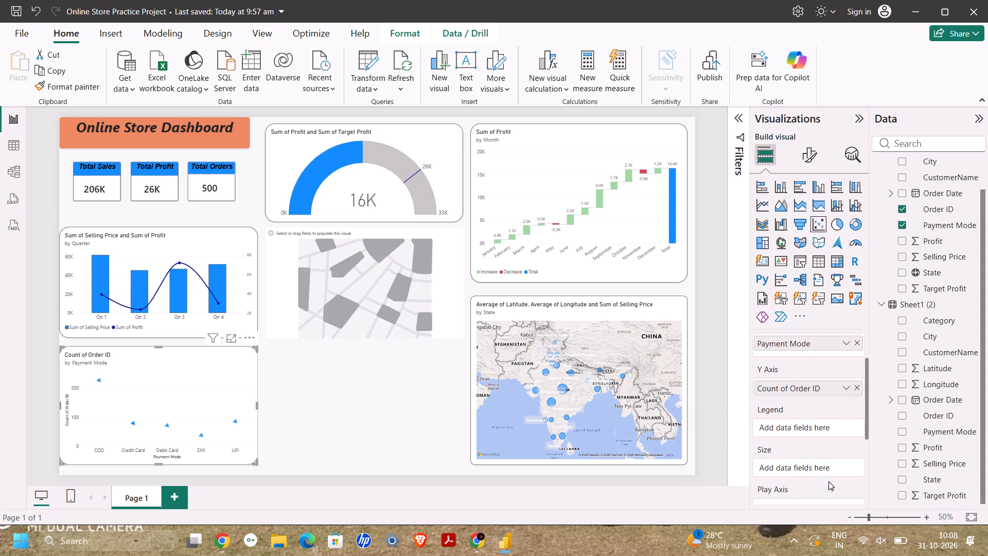
scroll(828, 481, "down", 2)
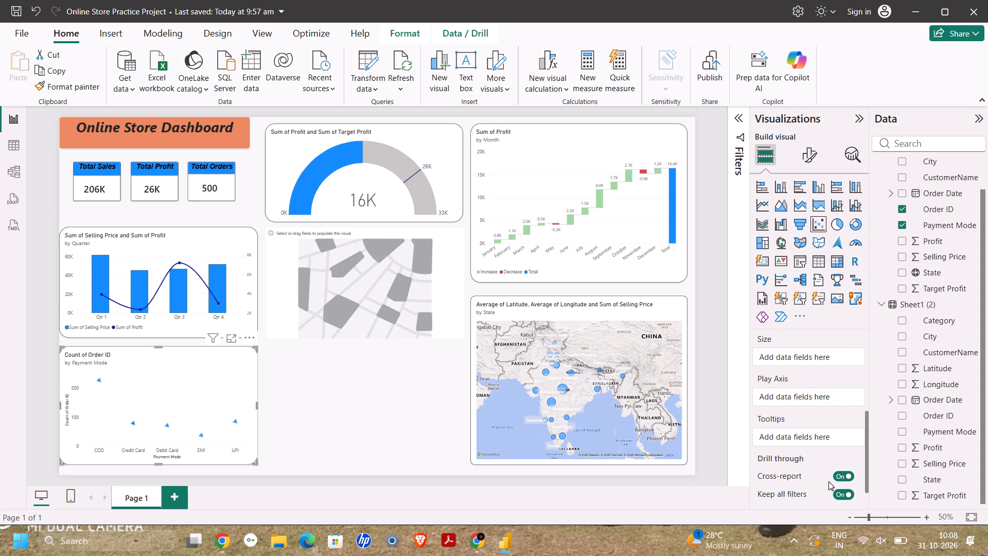
left_click(828, 481)
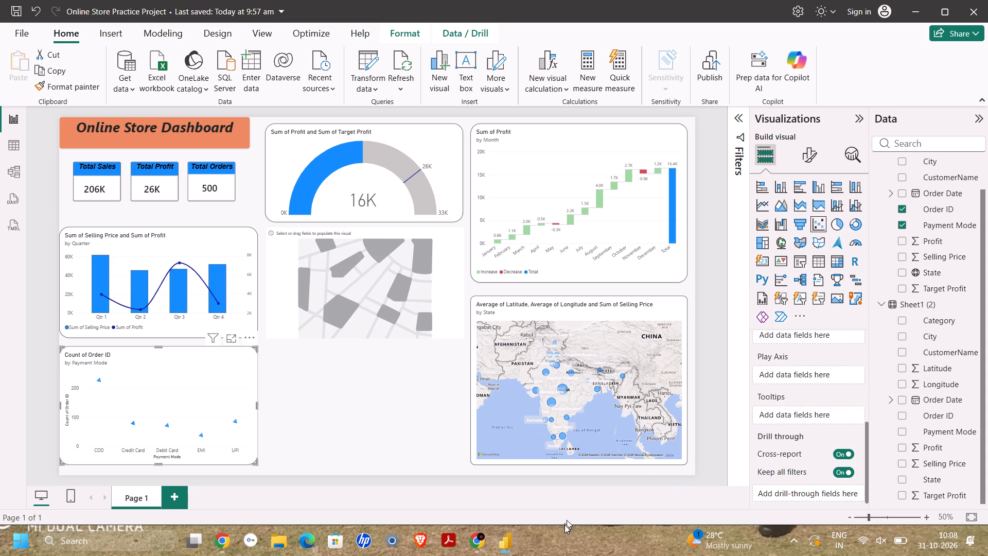
left_click(417, 317)
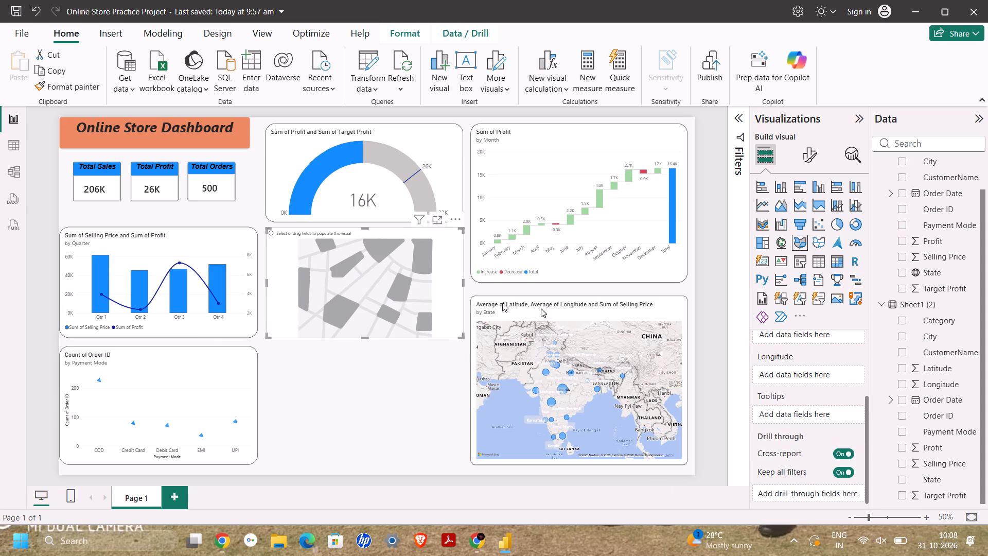
left_click(615, 376)
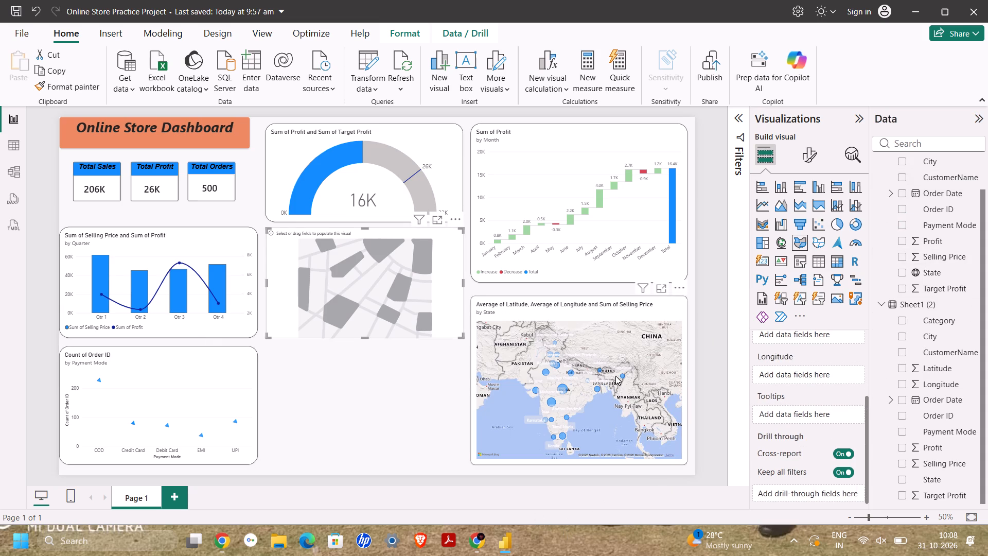
Populate the filled map with Selling Price and State from the original sales table, using State as the location.
left_click(367, 308)
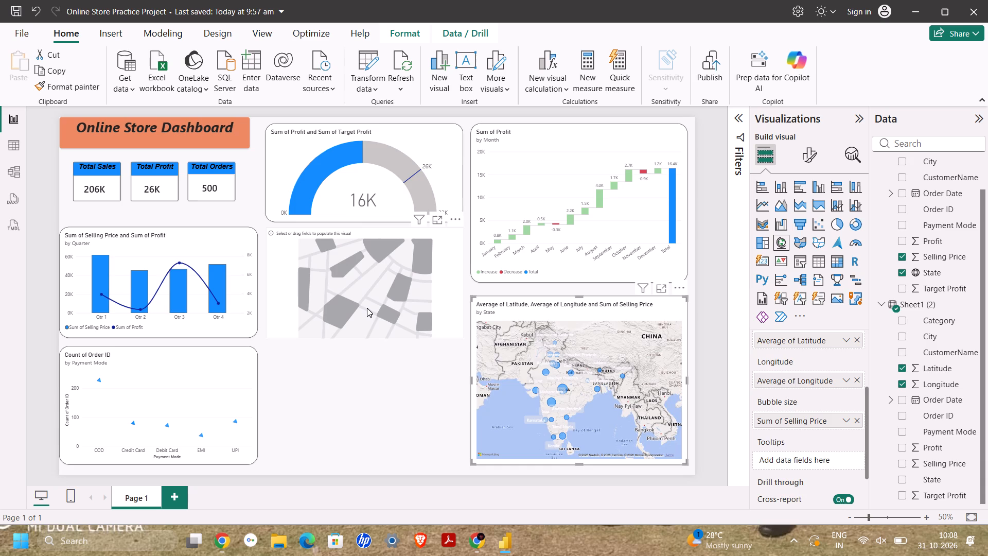
left_click(905, 259)
left_click(904, 269)
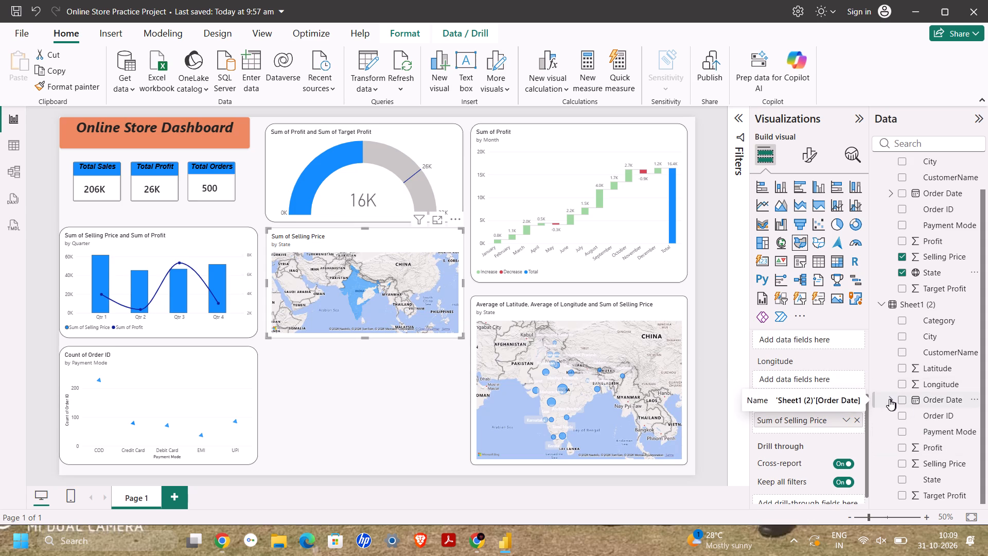
scroll(843, 355, "down", 1)
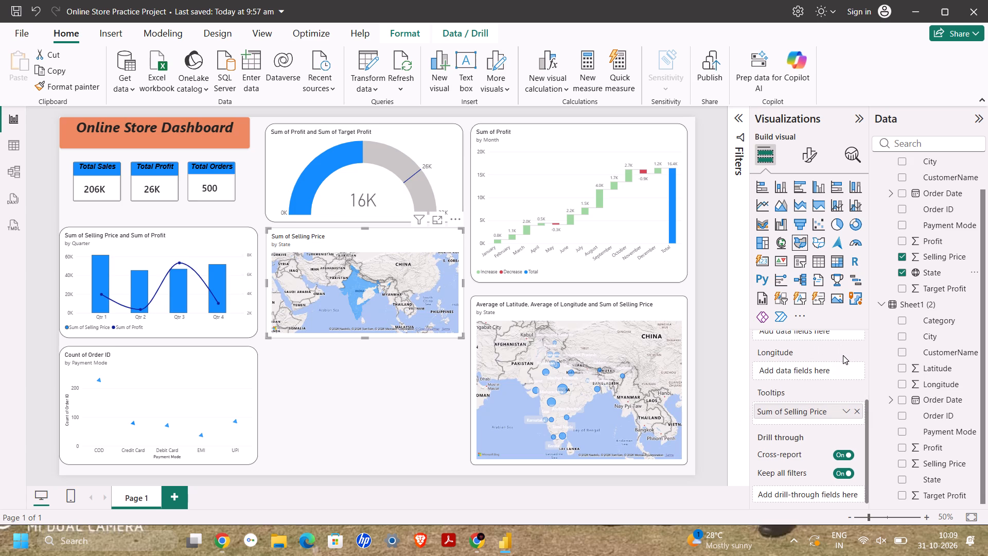
scroll(843, 355, "up", 2)
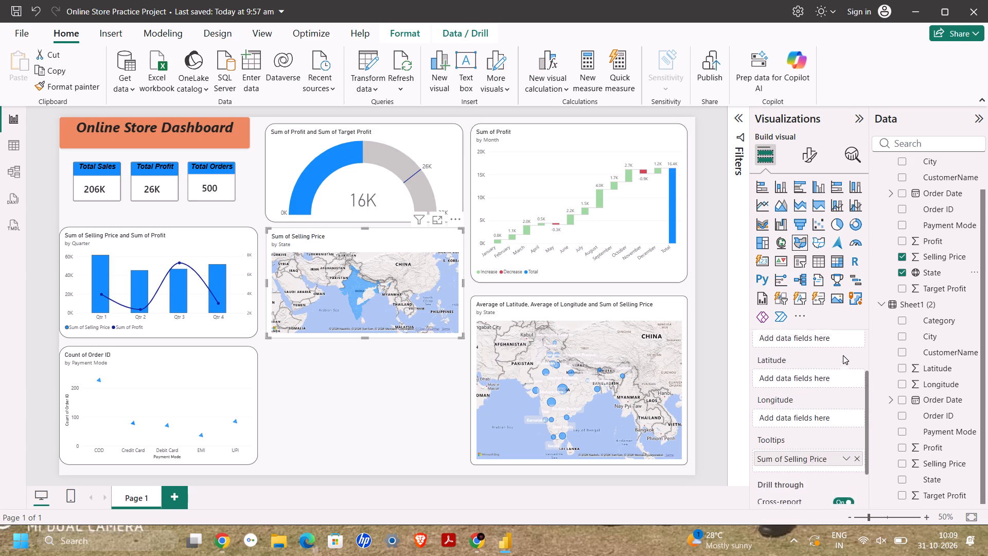
scroll(843, 355, "up", 3)
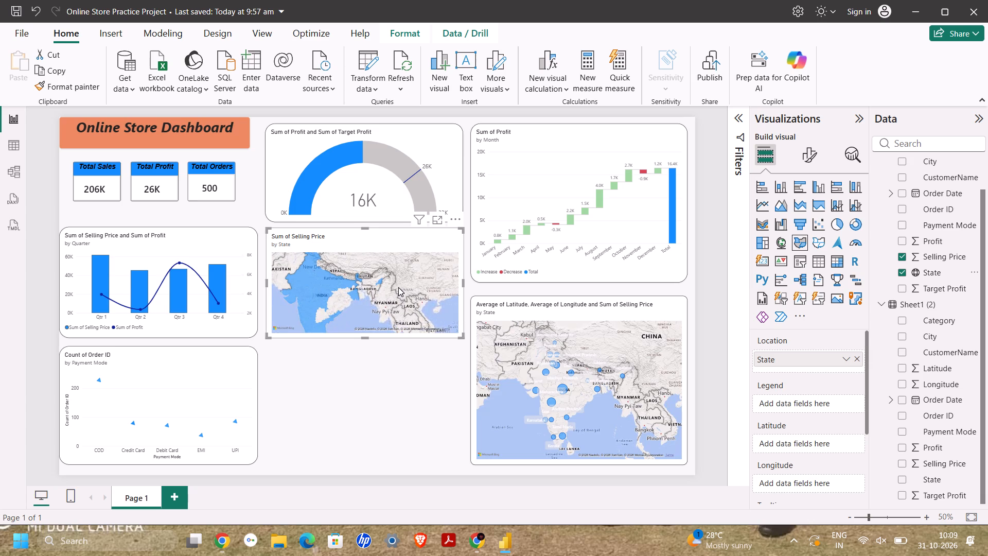
Make the filled map visual slightly taller by extending its bottom edge.
left_click(365, 285)
left_click_drag(365, 285, 403, 282)
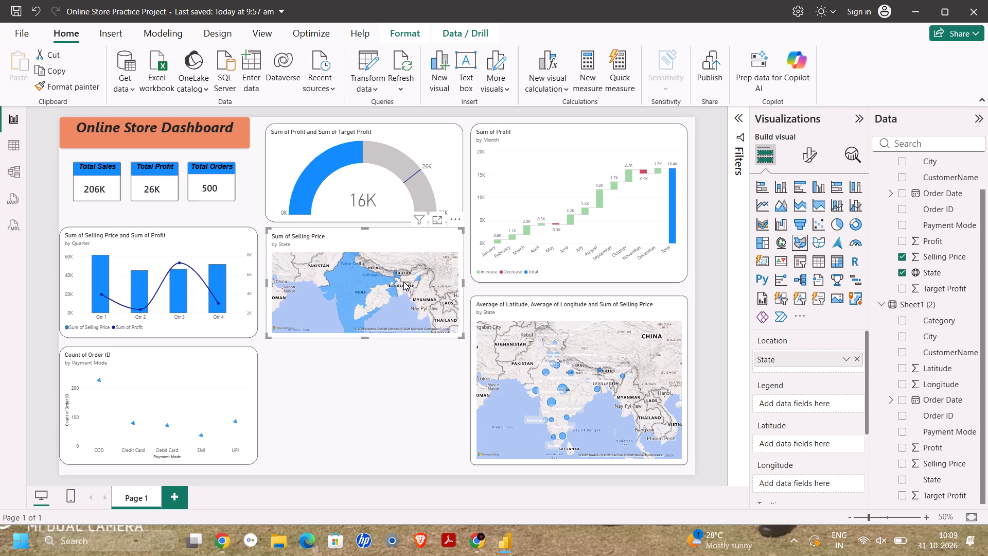
left_click_drag(365, 333, 360, 343)
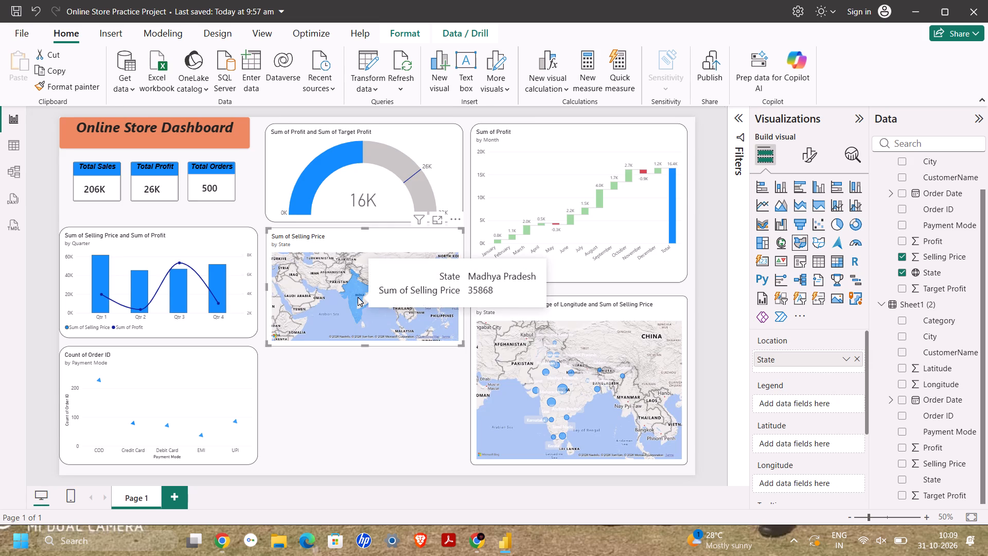
left_click_drag(425, 324, 391, 287)
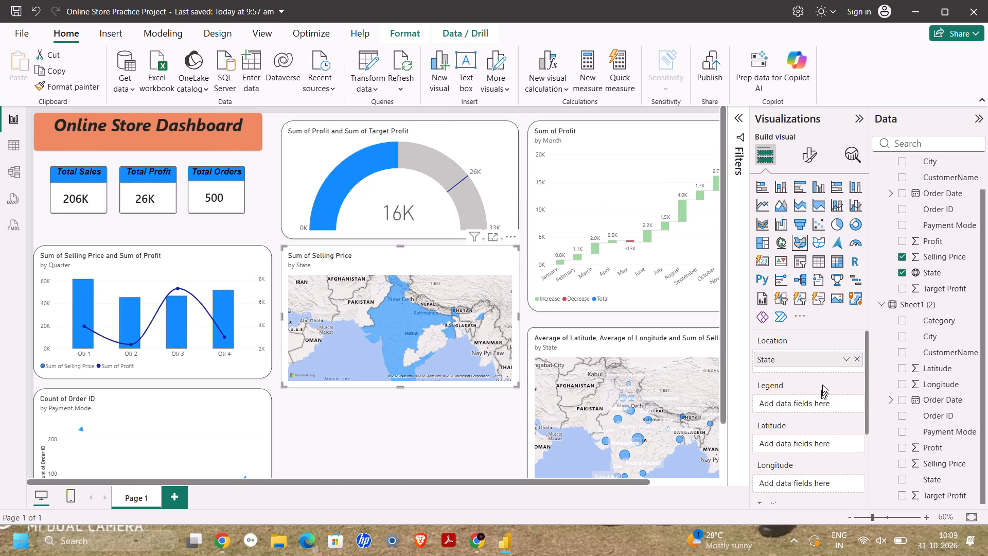
Examine the options of the filled map's State location field and its other field assignments.
left_click(844, 362)
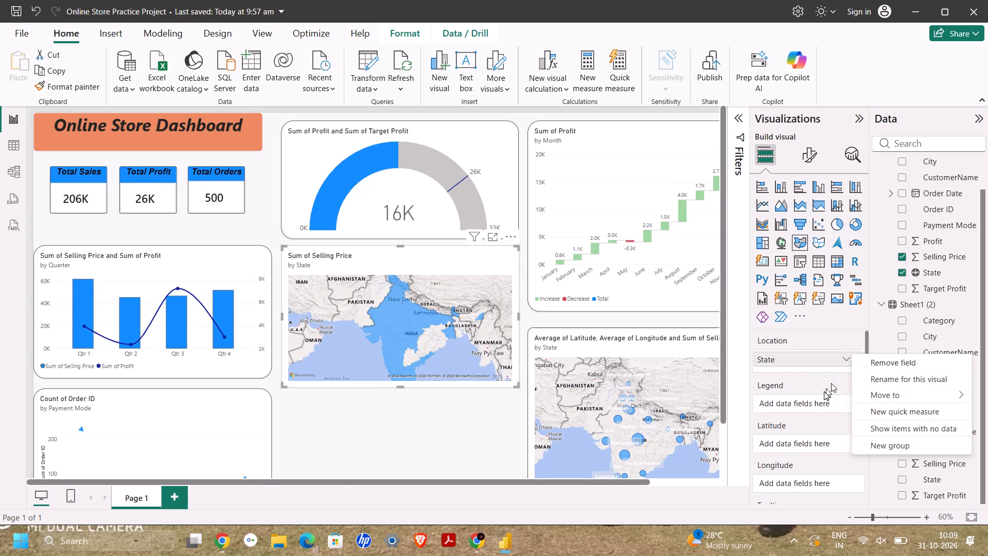
left_click(835, 360)
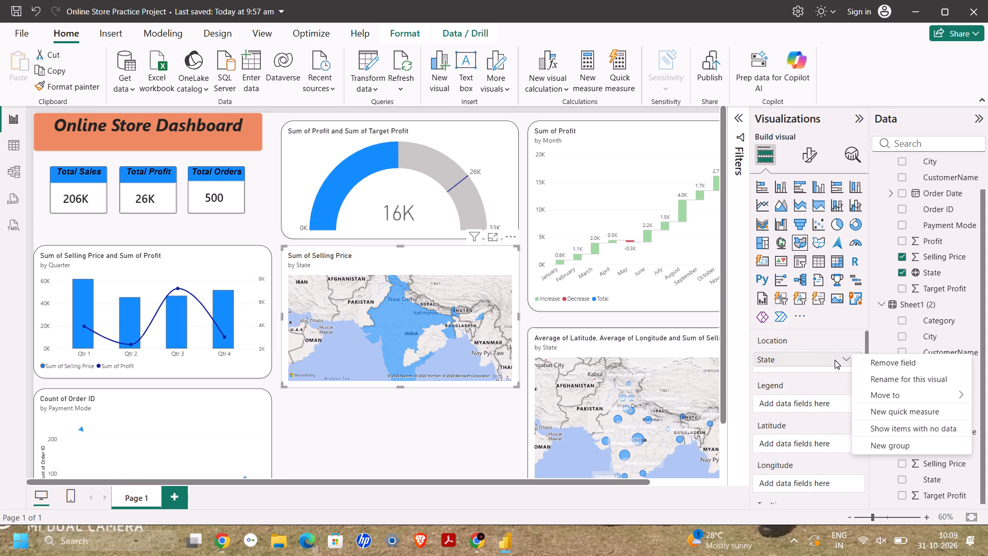
left_click(835, 360)
left_click(835, 360)
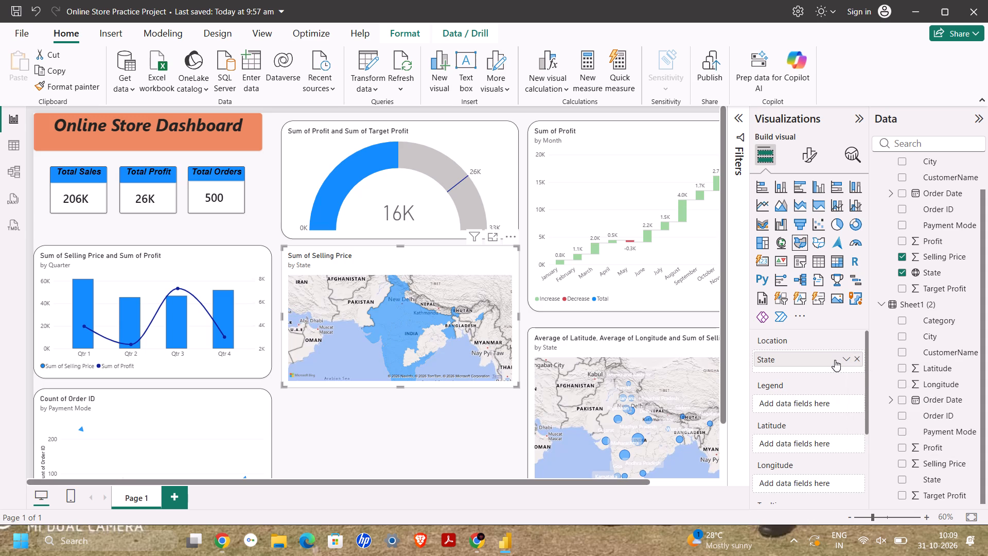
left_click(835, 360)
left_click(844, 362)
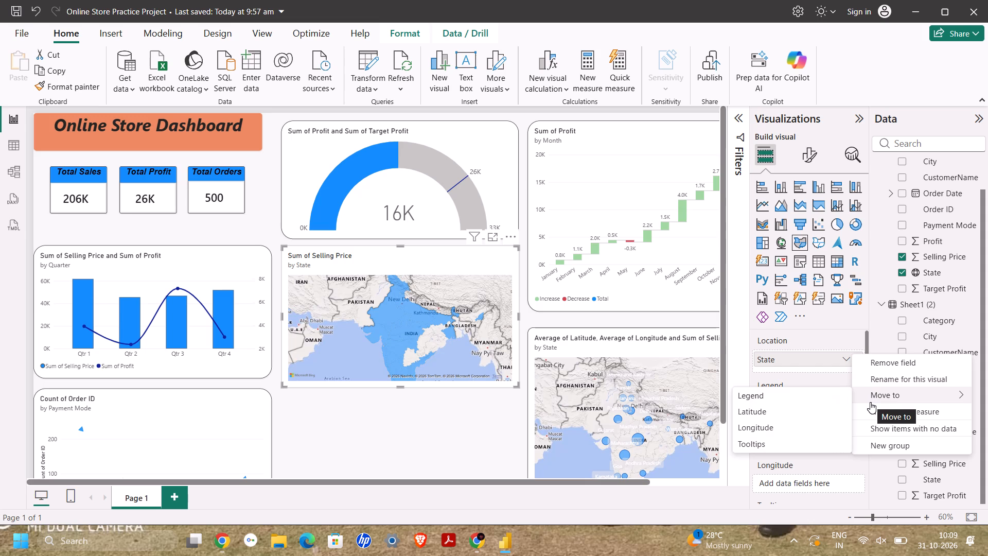
left_click(772, 370)
scroll(772, 370, "down", 1)
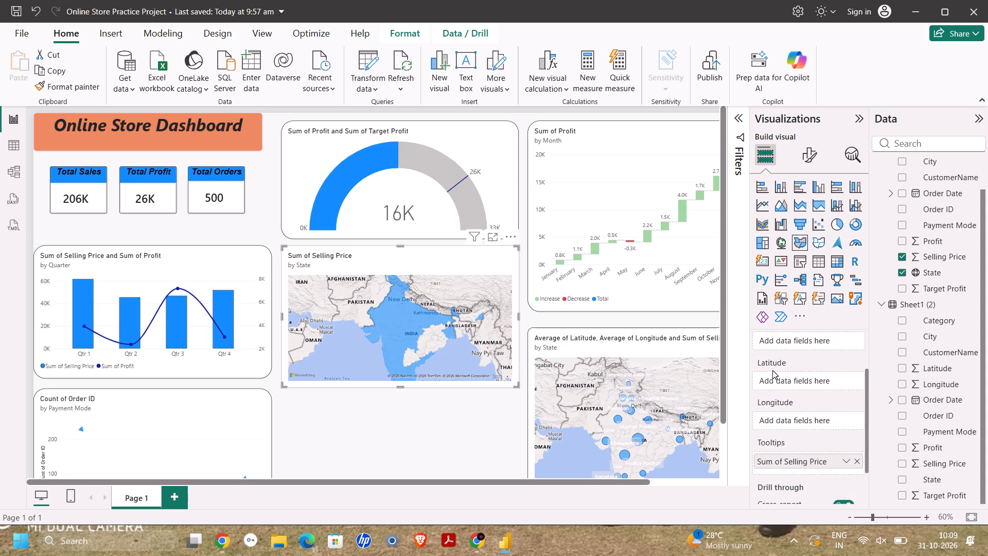
scroll(772, 370, "down", 2)
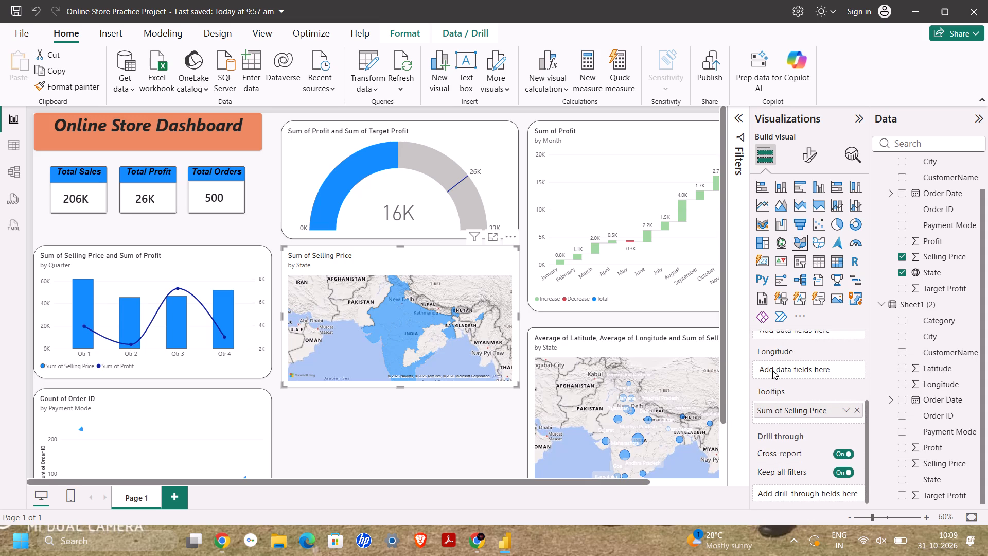
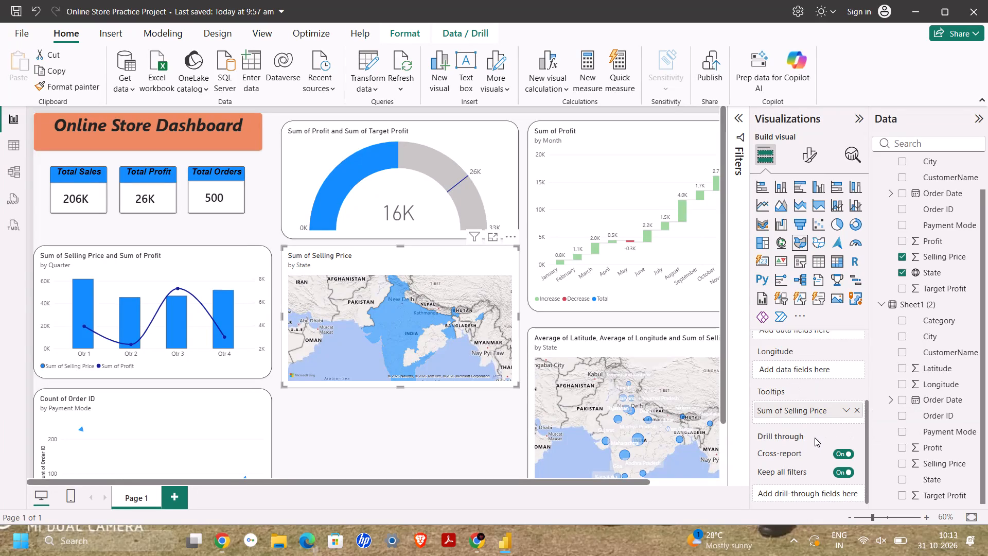
Turn on the zoom buttons and the lasso button in the map controls of the filled map.
scroll(815, 438, "down", 2)
scroll(815, 438, "up", 1)
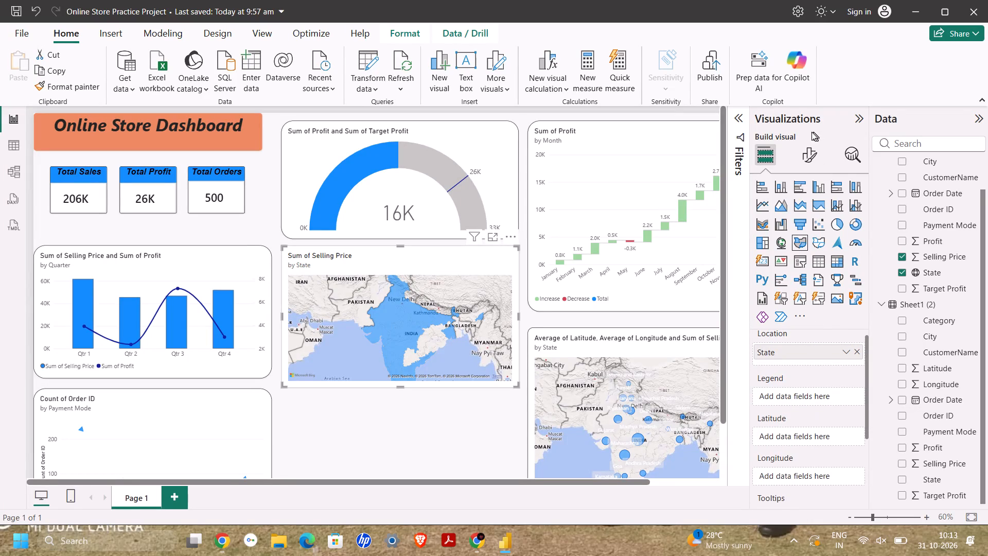
left_click(807, 150)
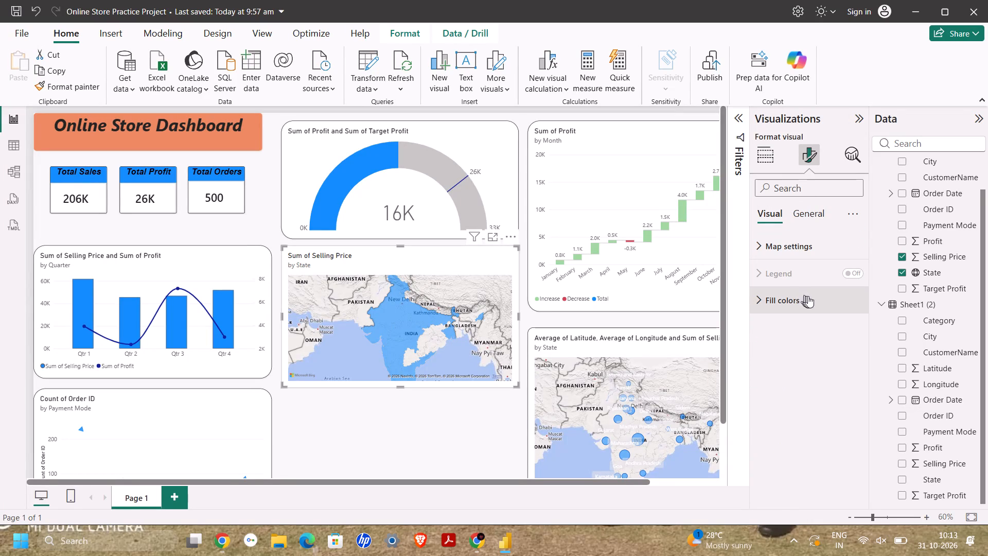
left_click(844, 275)
left_click(836, 299)
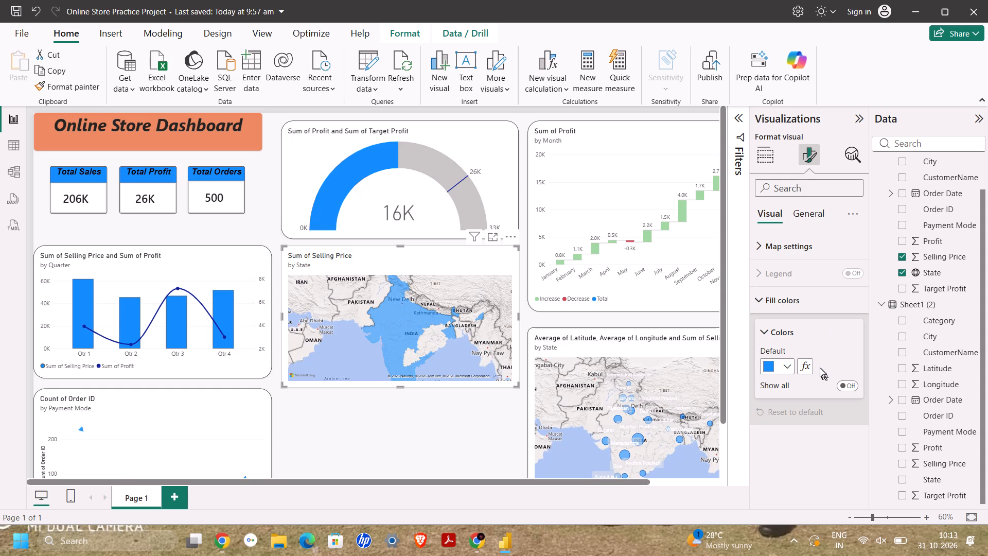
left_click(833, 246)
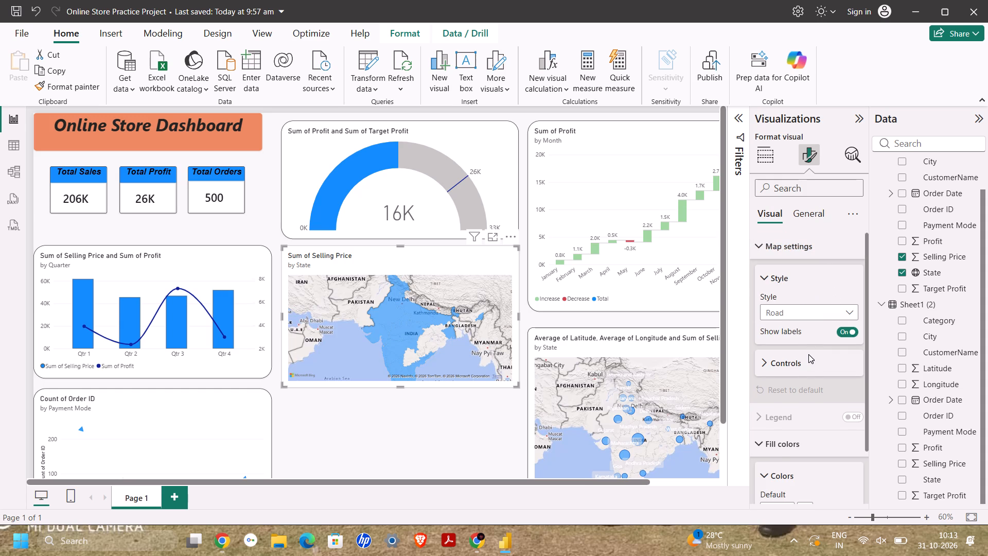
scroll(808, 354, "down", 1)
left_click(805, 293)
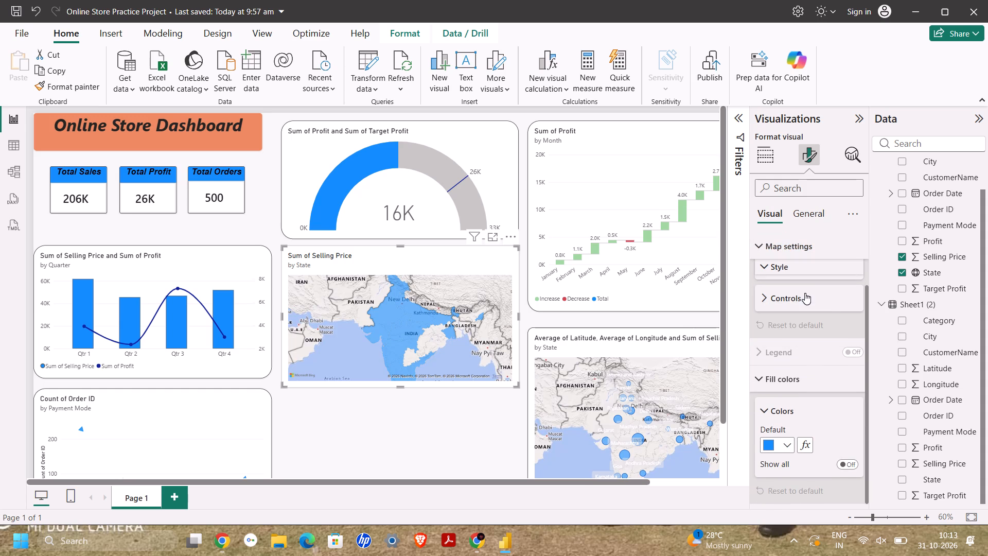
left_click(842, 337)
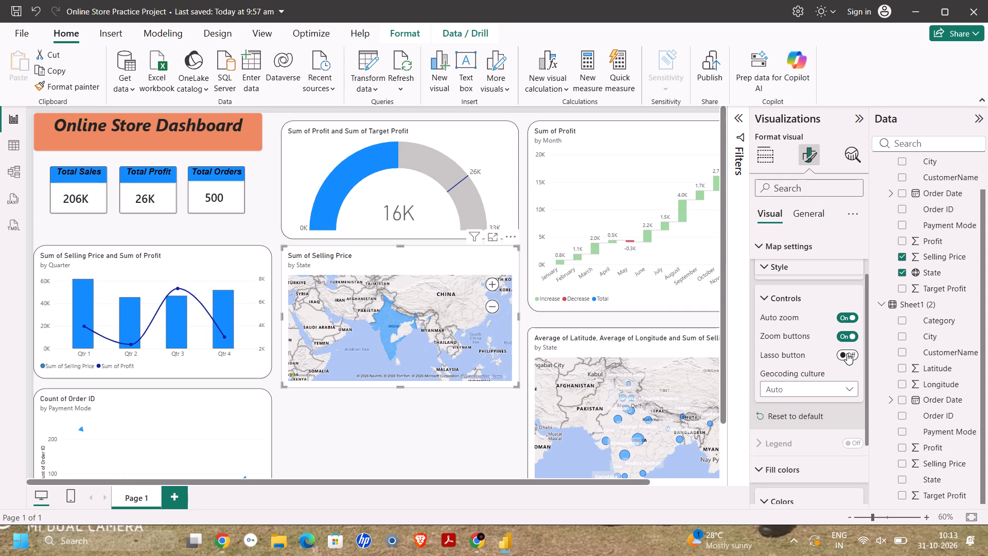
left_click(847, 353)
left_click(847, 353)
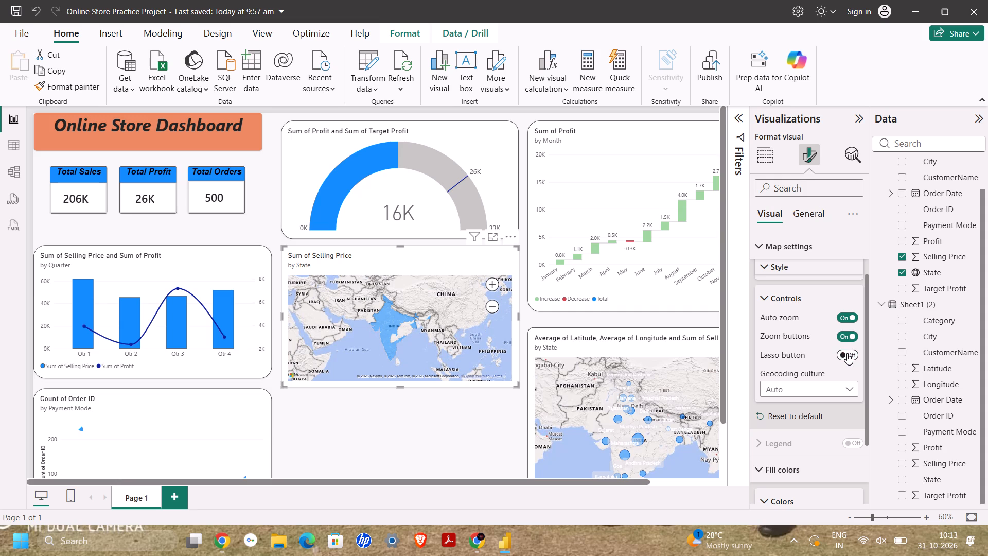
left_click(847, 353)
Select individual central, western and southern Indian states on the filled map to examine how the other visuals cross-filter.
left_click(490, 329)
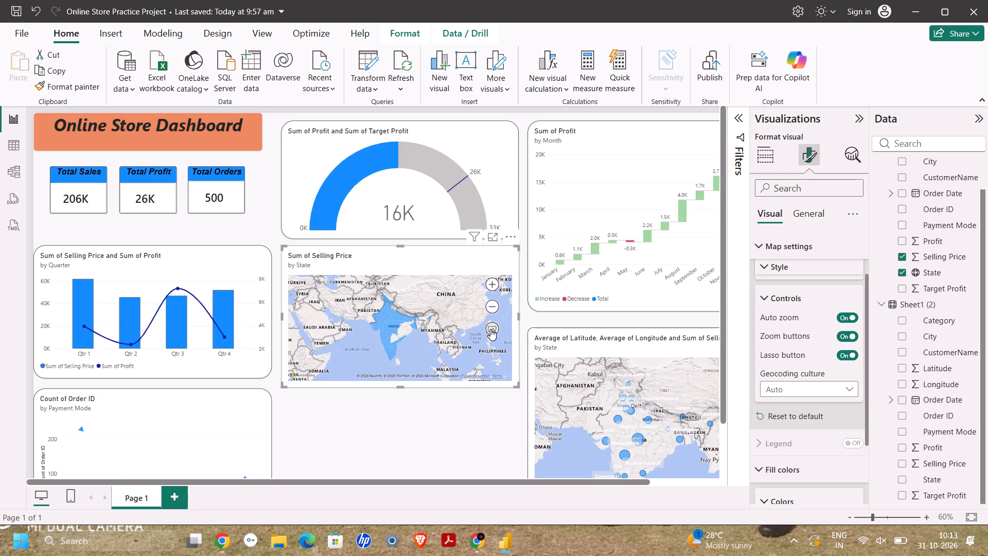
left_click(490, 329)
left_click(399, 323)
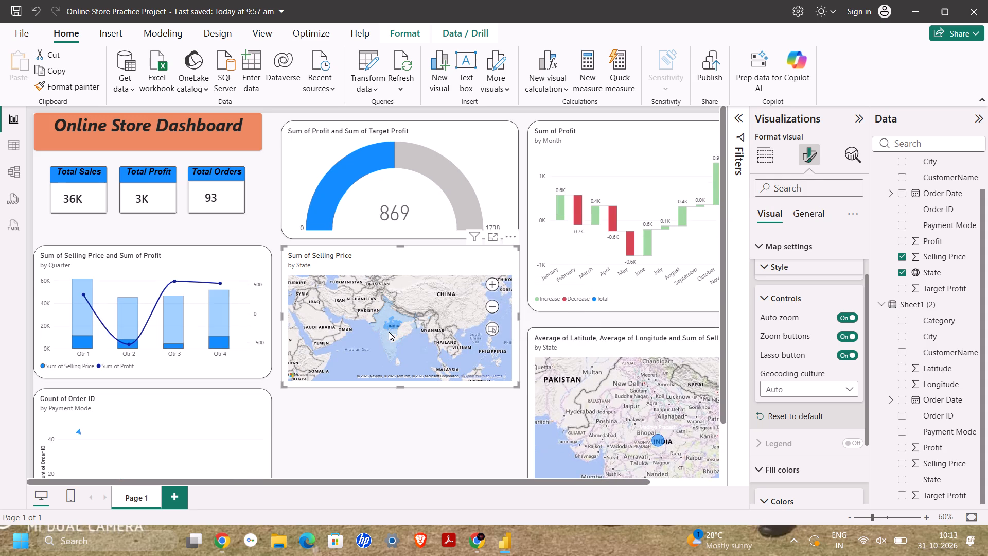
left_click(389, 332)
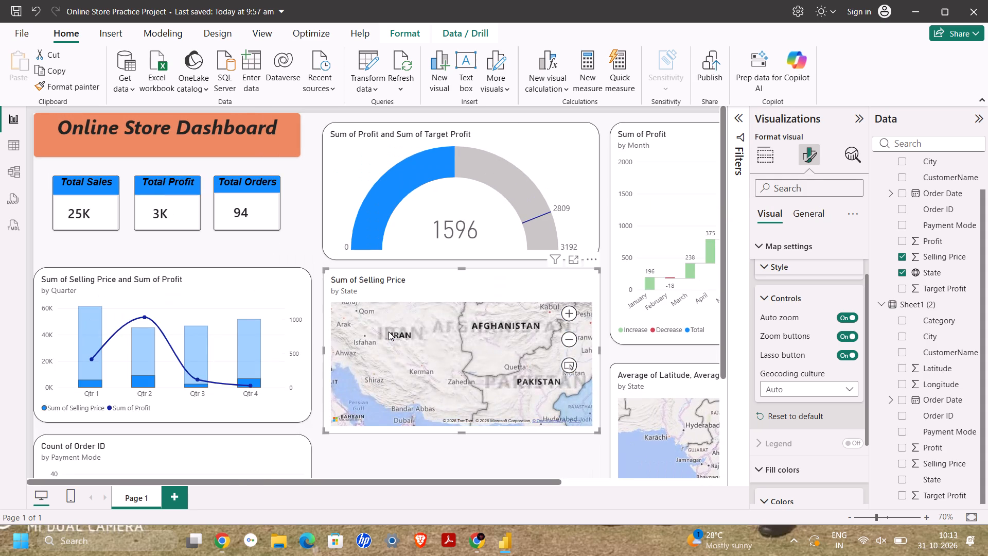
scroll(445, 338, "left", 2)
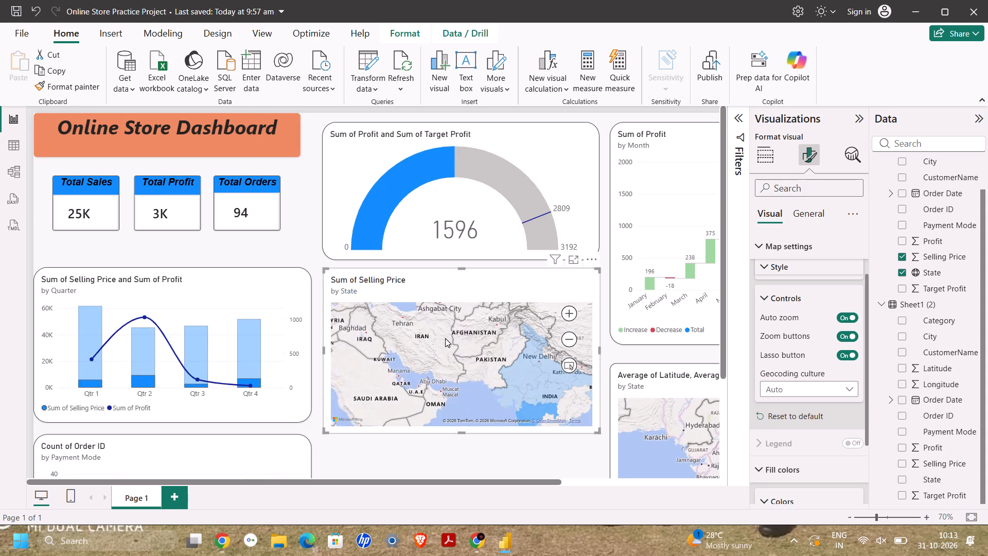
left_click_drag(544, 390, 419, 321)
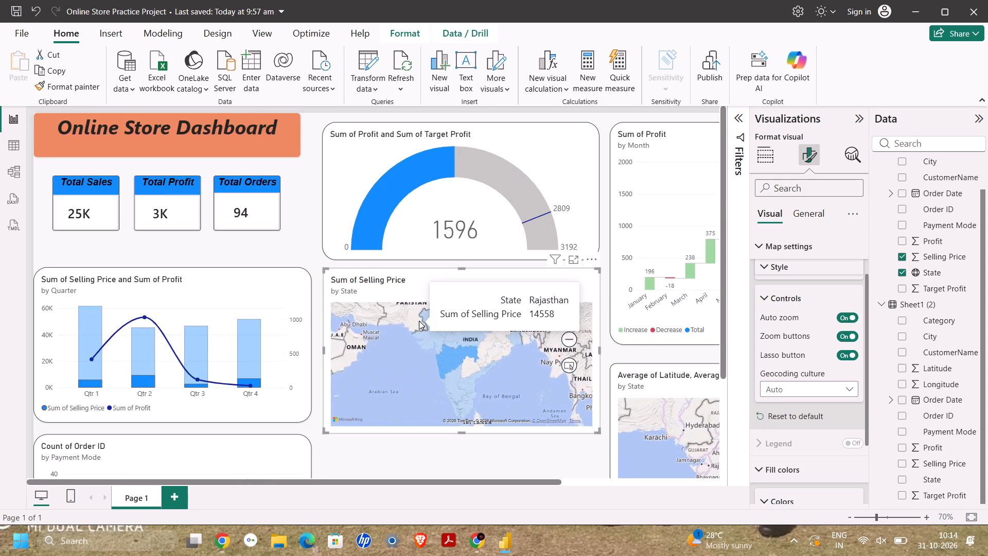
left_click(477, 328)
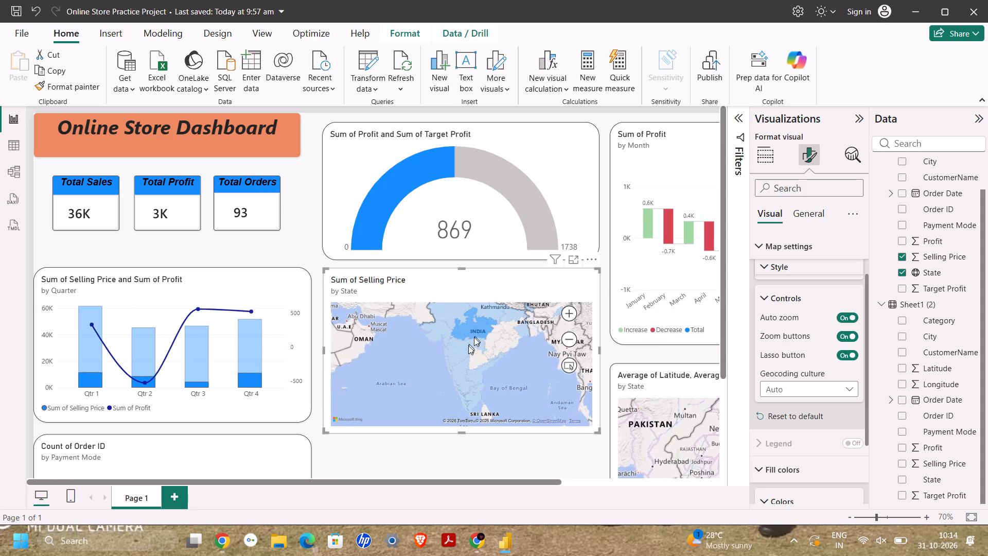
left_click(462, 357)
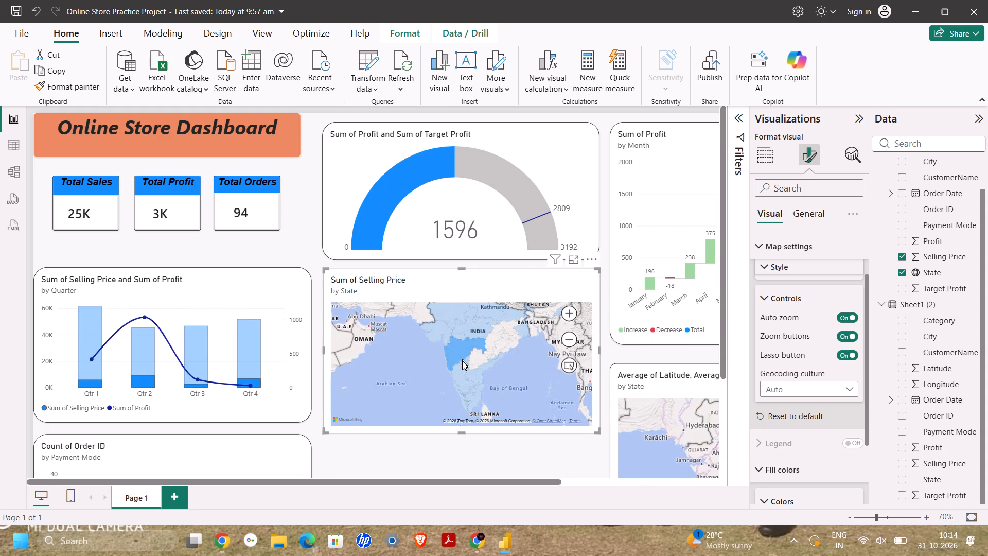
left_click(464, 362)
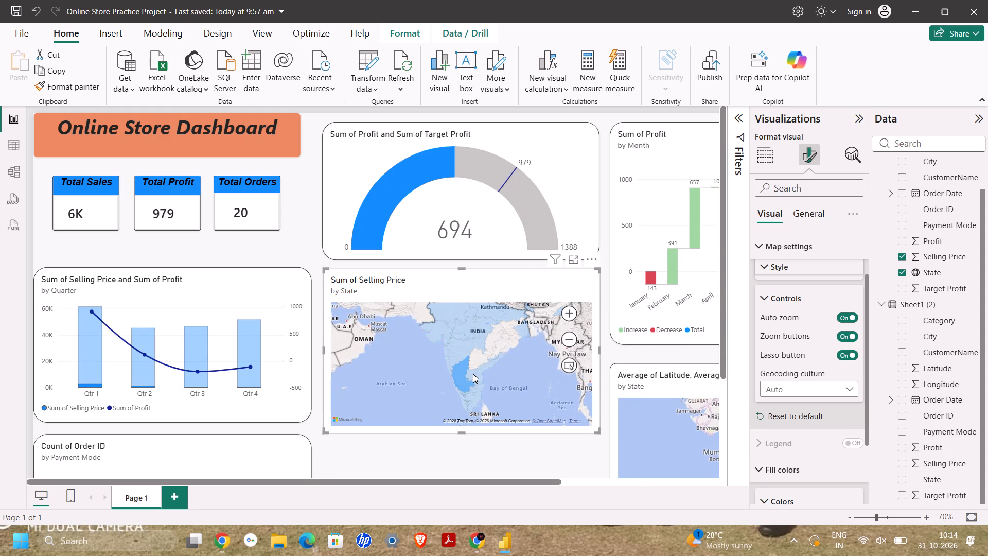
left_click(473, 374)
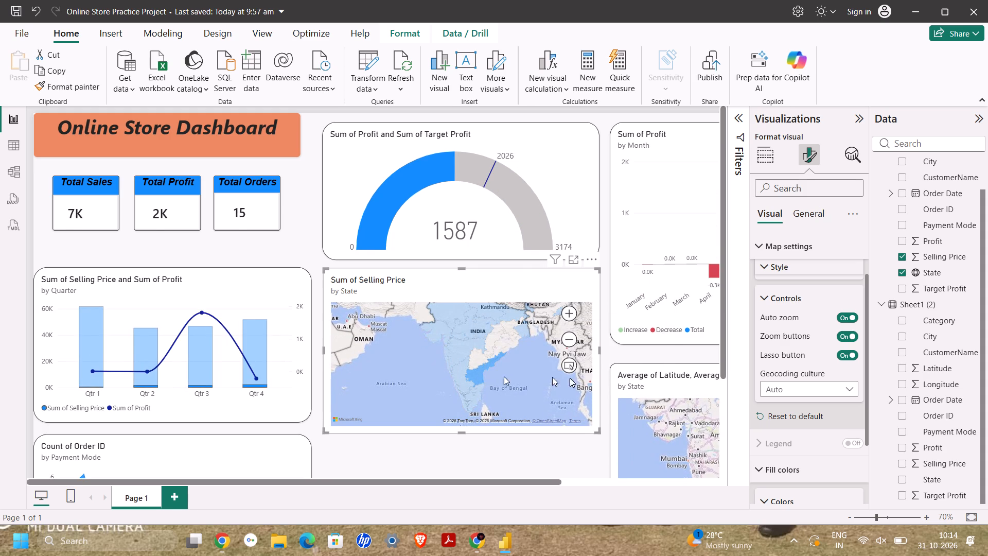
left_click(473, 390)
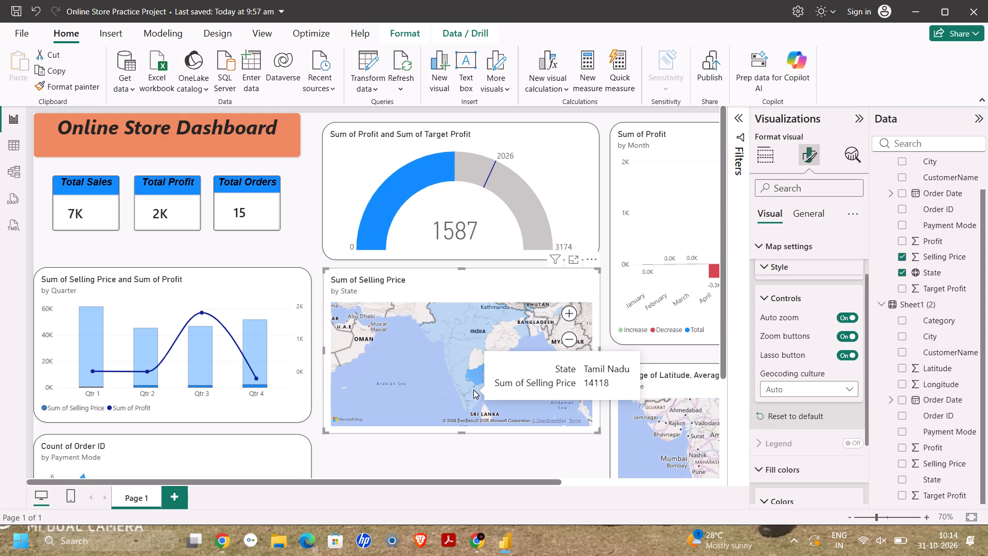
left_click(462, 398)
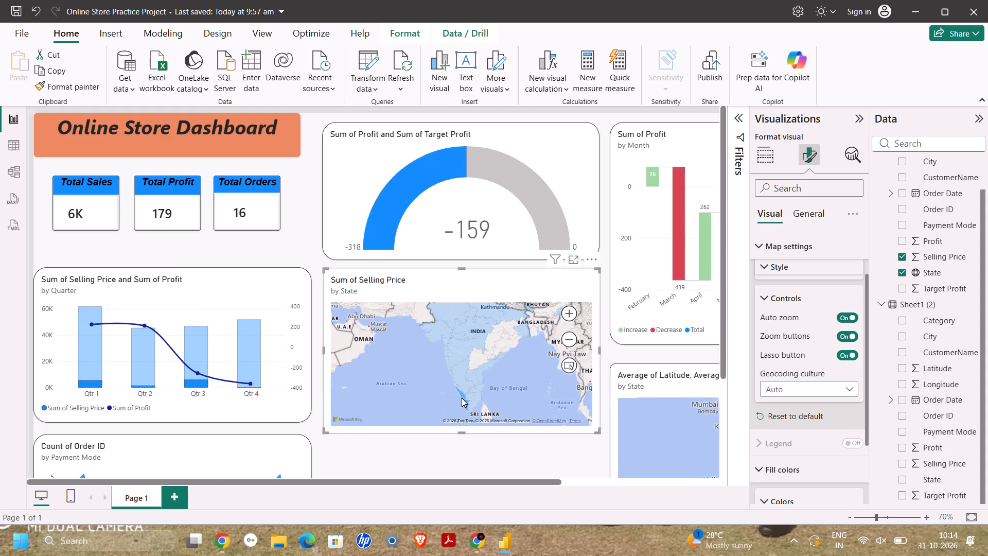
left_click(462, 386)
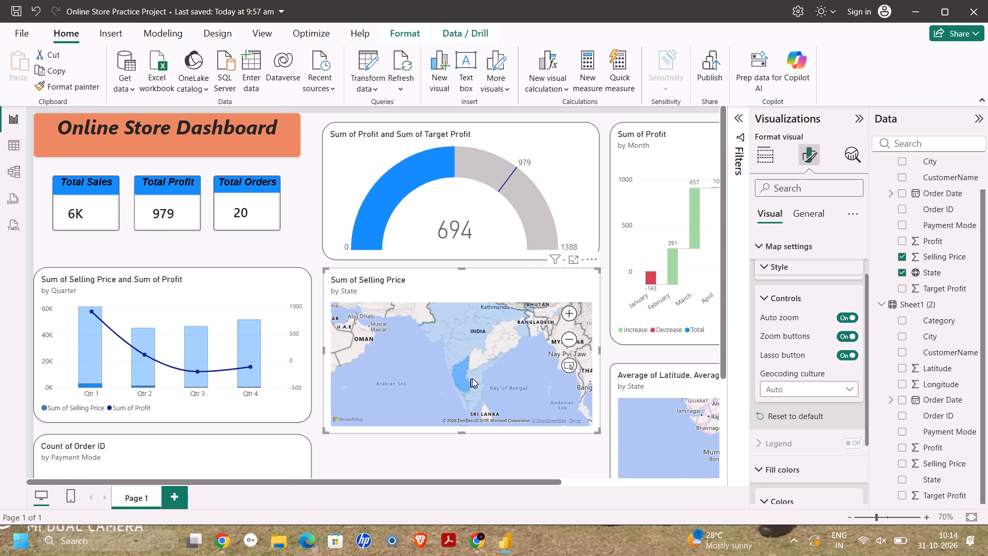
left_click(480, 378)
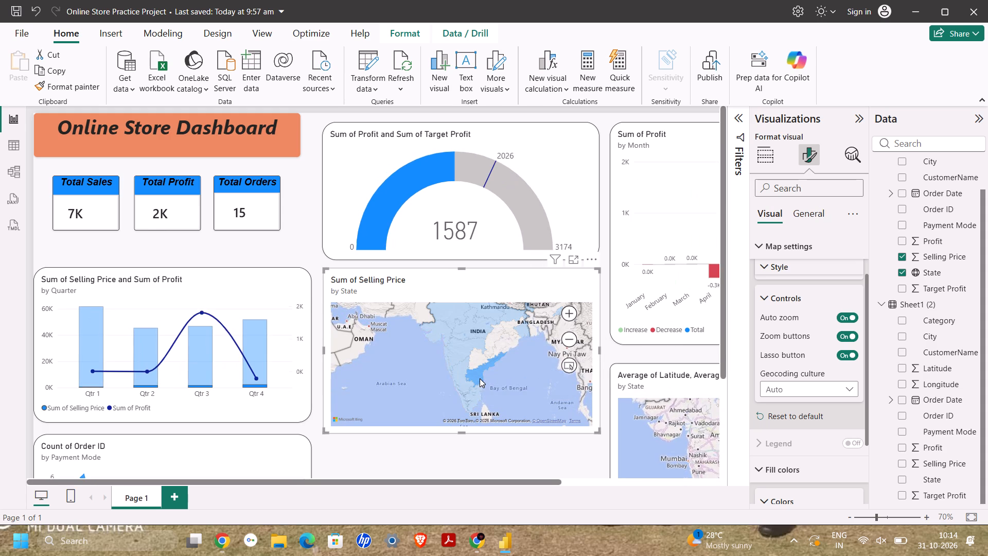
left_click(455, 370)
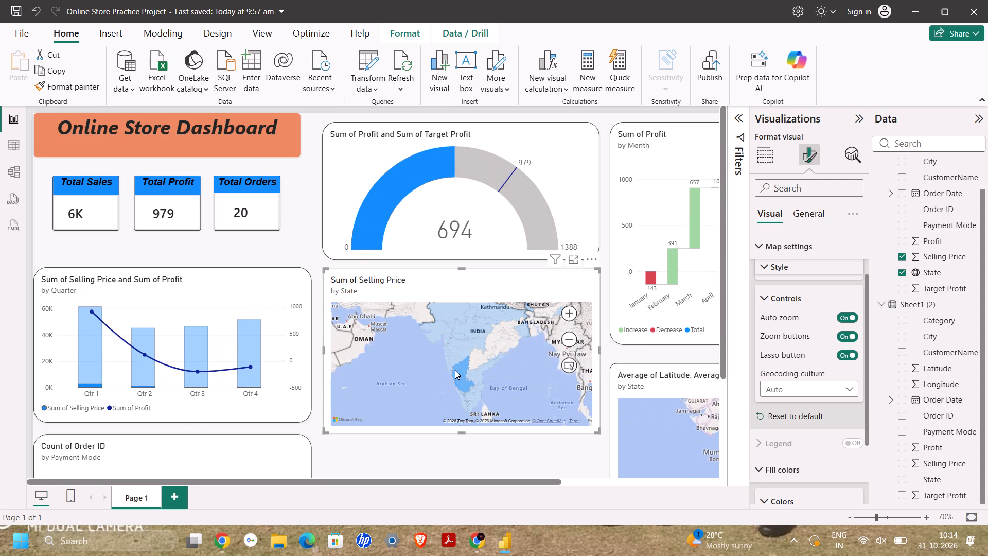
left_click(454, 355)
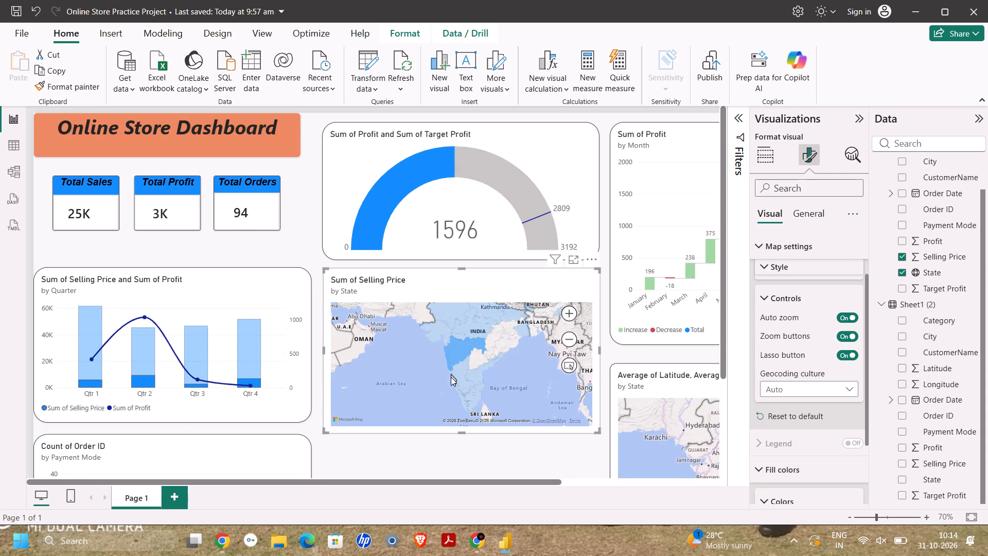
Select Goa on the filled map to examine its figures in the other dashboard visuals.
left_click(449, 373)
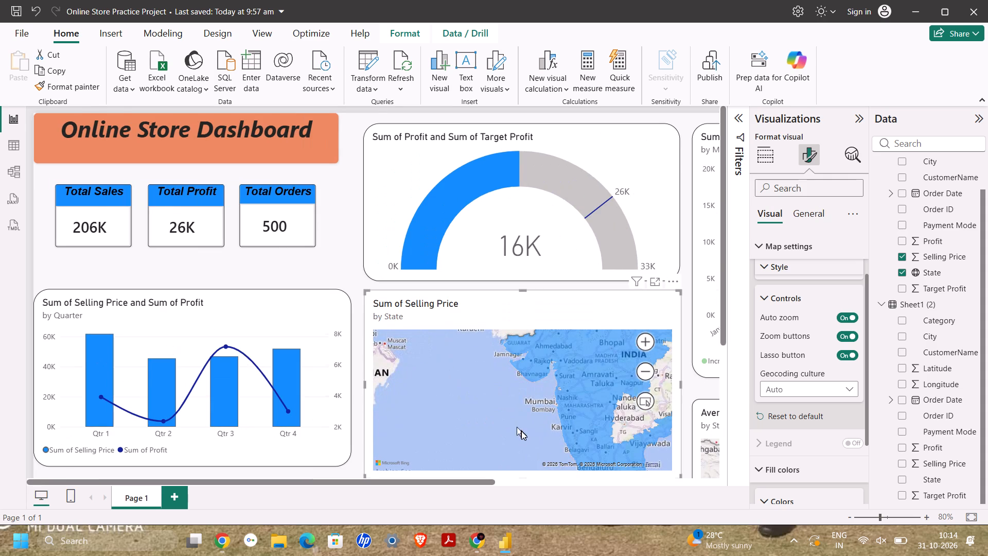
left_click_drag(521, 431, 463, 328)
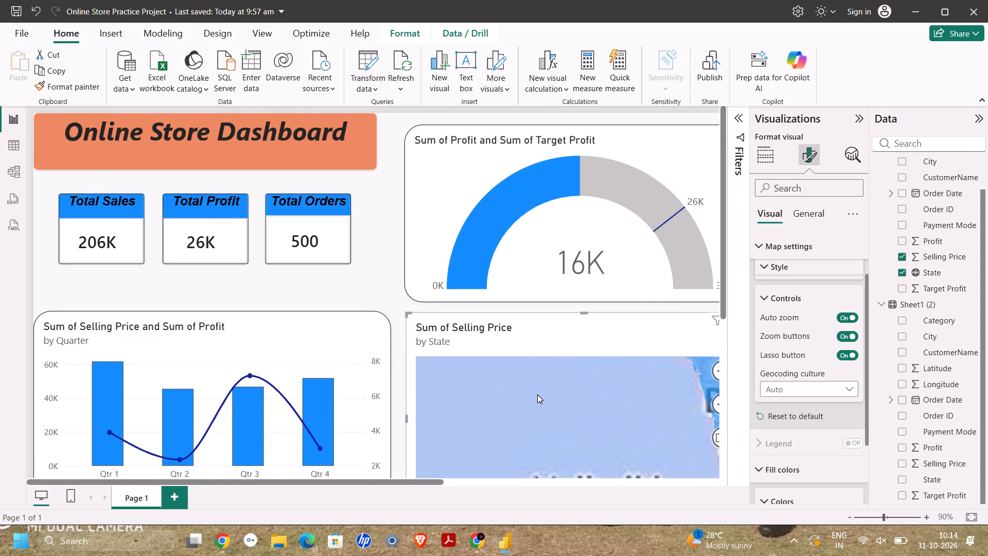
left_click_drag(621, 403, 379, 529)
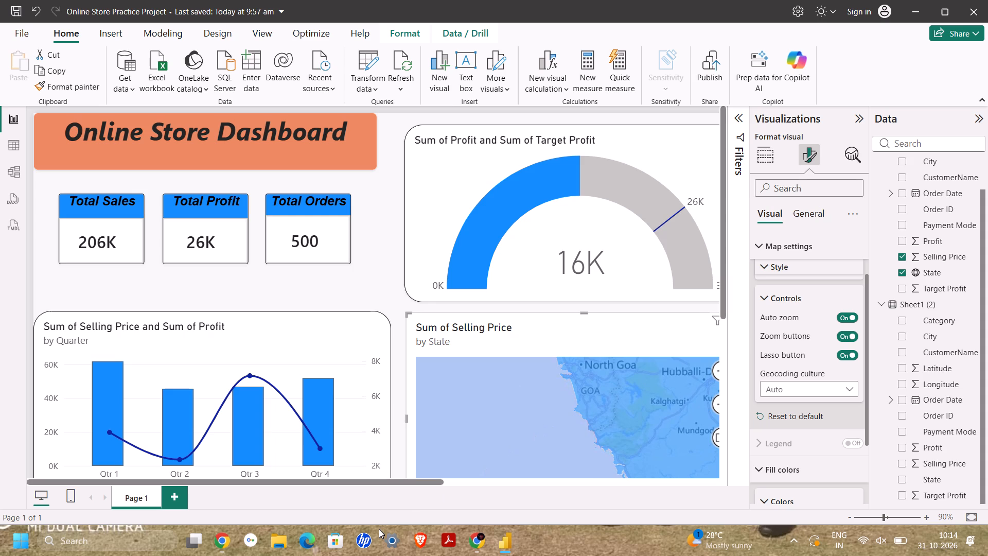
left_click(609, 396)
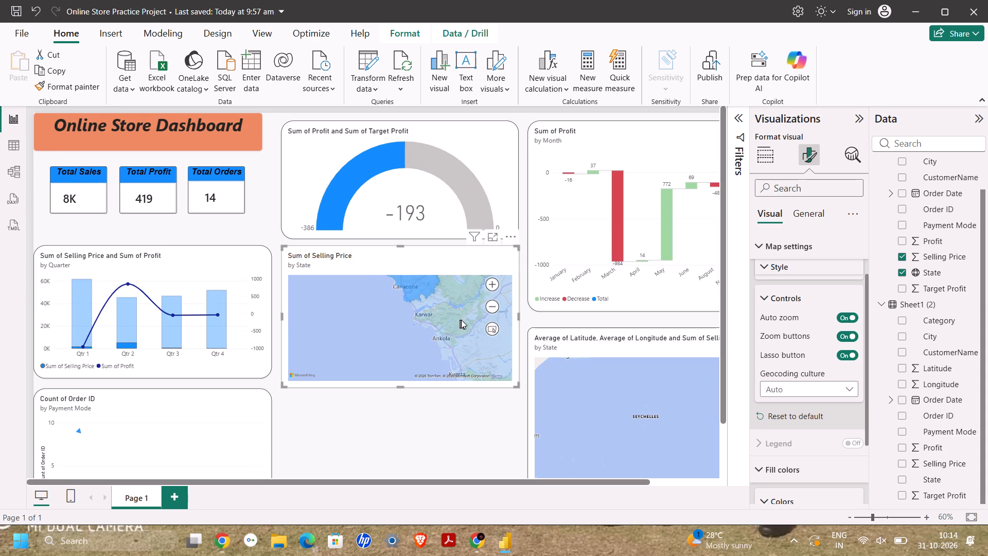
Test the filled map's zoom controls by zooming out to the wider region and back in around Goa.
left_click(495, 301)
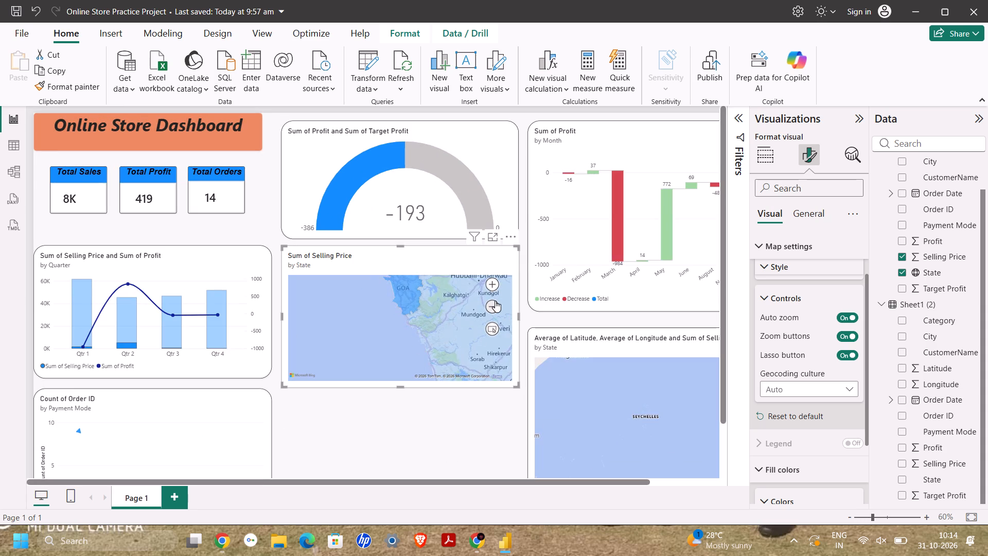
left_click(495, 301)
left_click(491, 284)
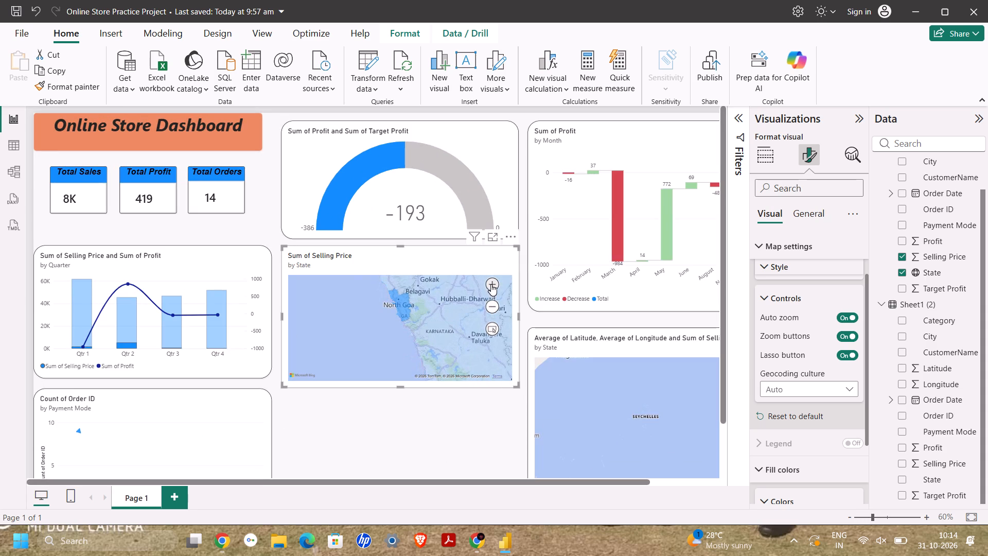
left_click(491, 315)
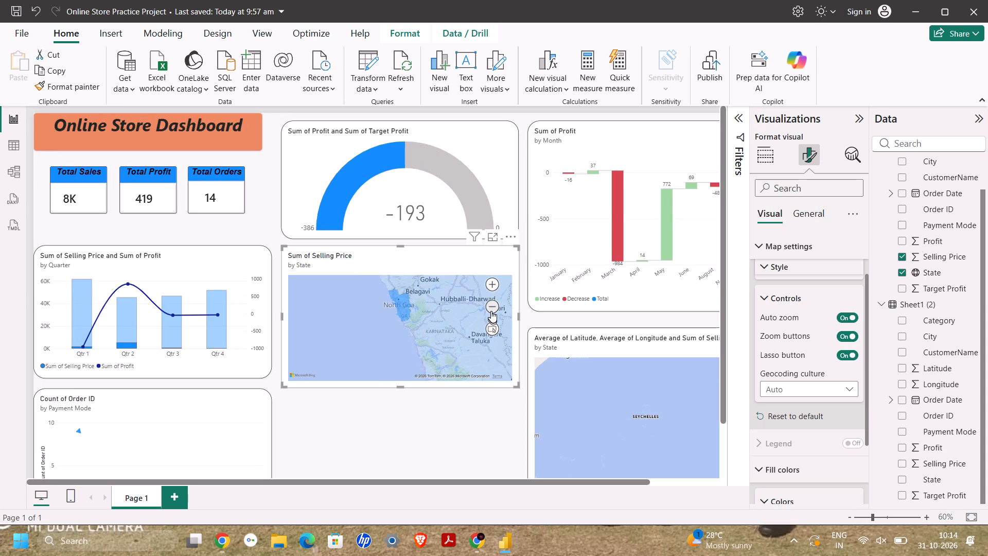
triple_click(491, 306)
left_click(491, 306)
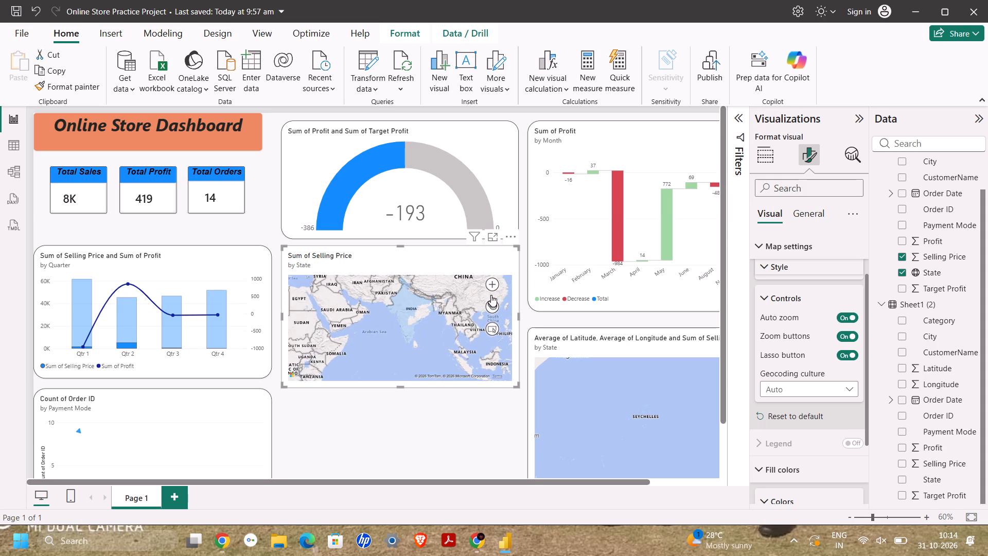
triple_click(491, 283)
double_click(491, 283)
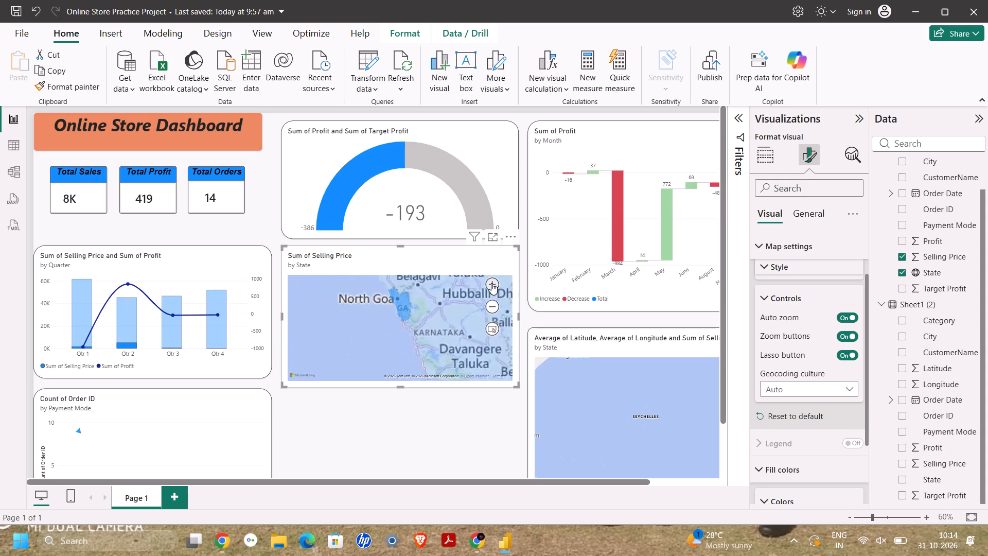
left_click_drag(467, 298, 453, 383)
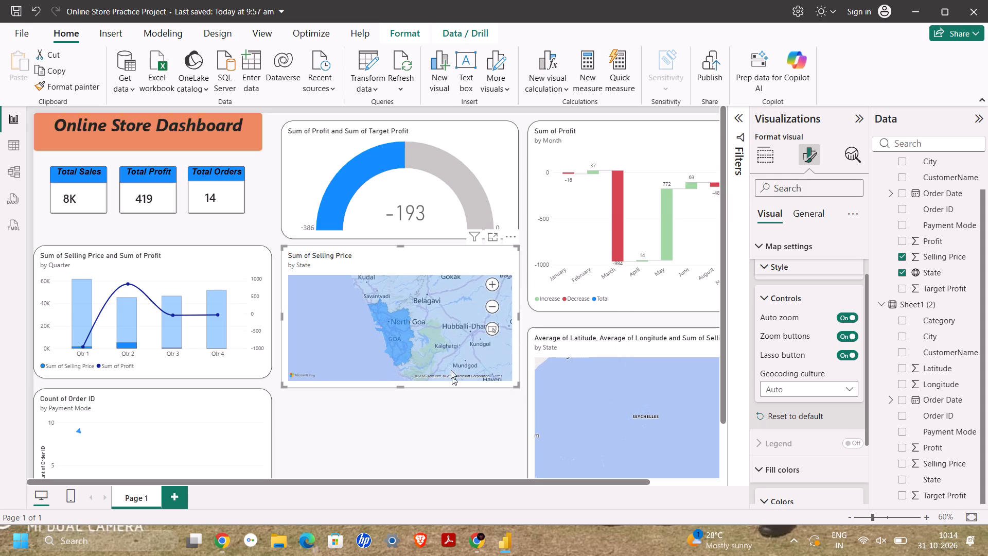
left_click_drag(428, 307, 403, 341)
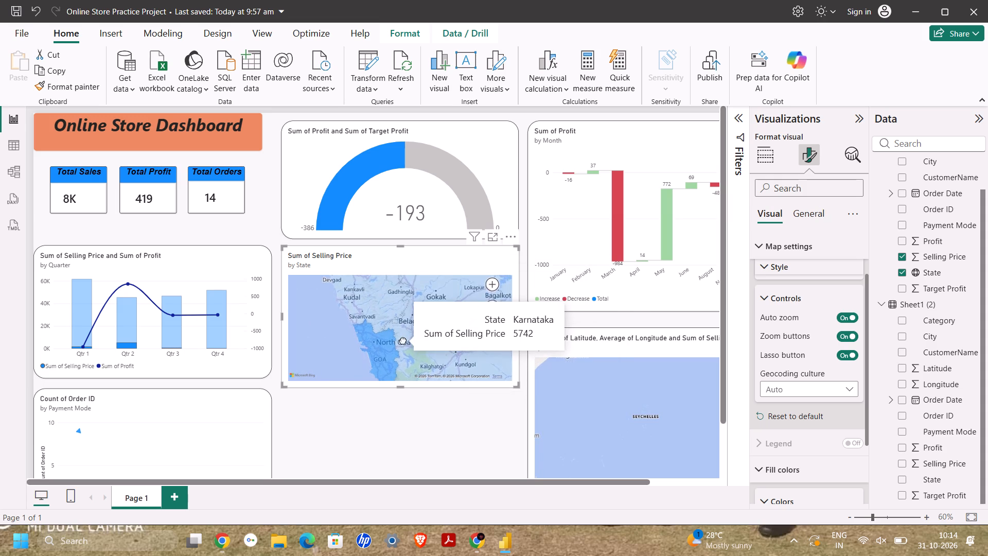
Alternate the filled map's selection between Karnataka and Goa to examine how the other dashboard visuals cross-filter.
left_click_drag(403, 341, 401, 357)
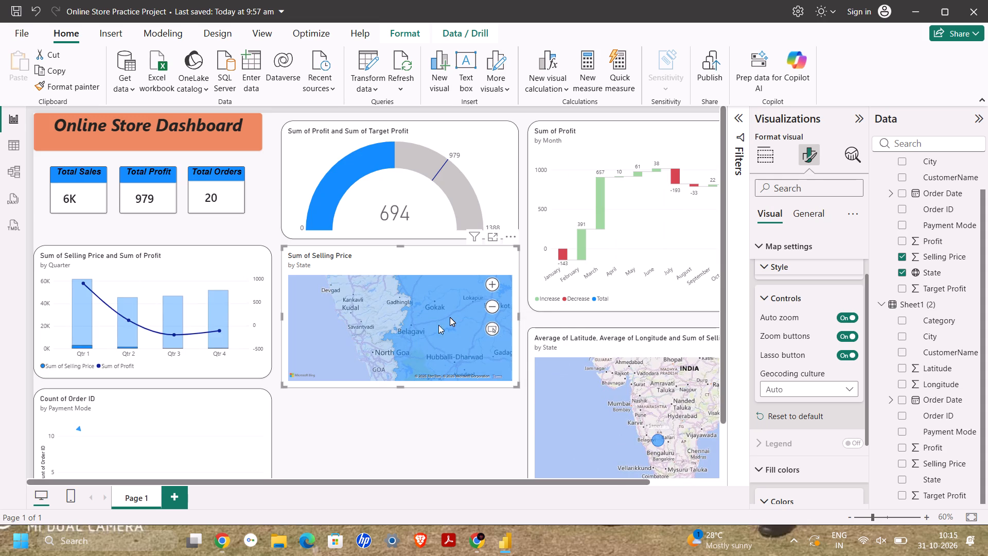
left_click(384, 359)
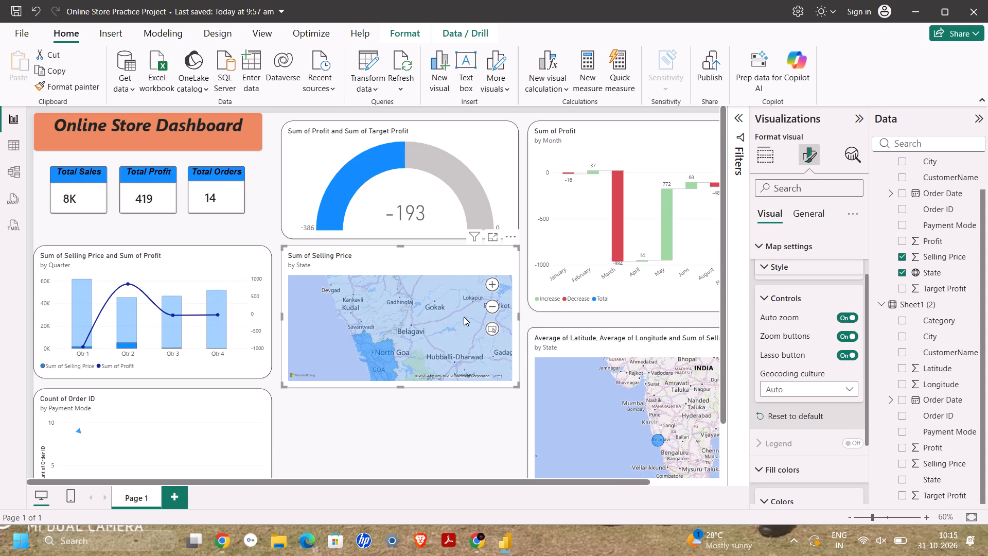
scroll(464, 317, "left", 1)
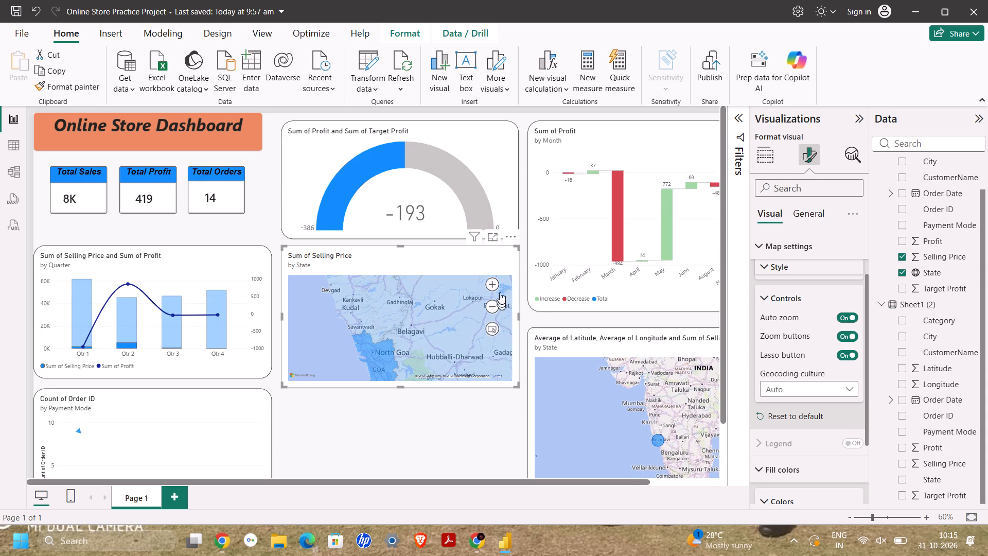
left_click(495, 283)
left_click(494, 302)
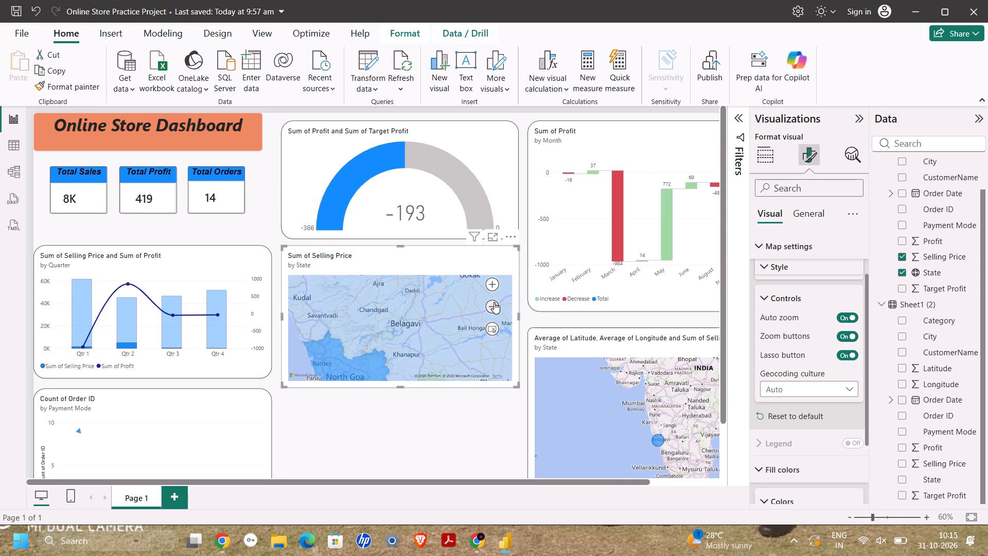
left_click(494, 302)
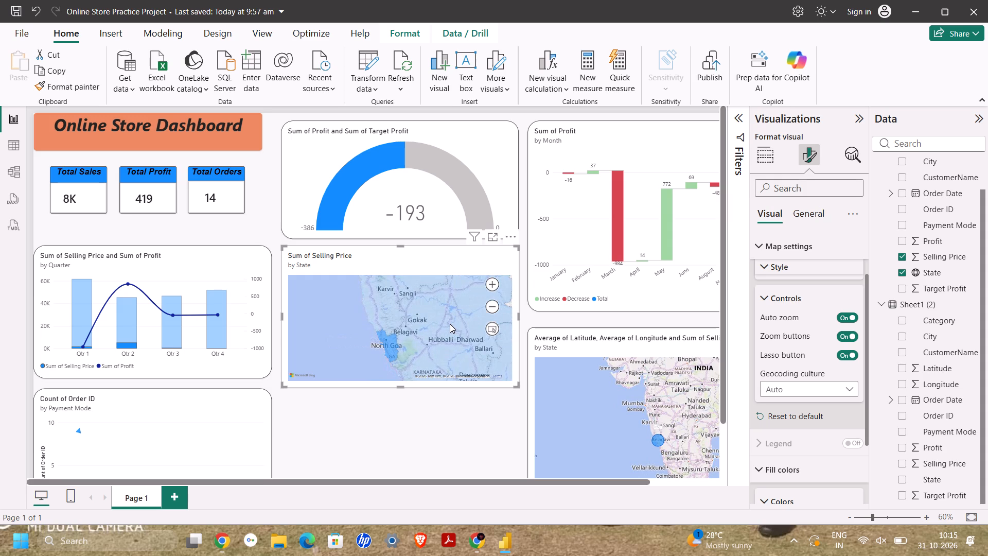
left_click_drag(448, 324, 404, 348)
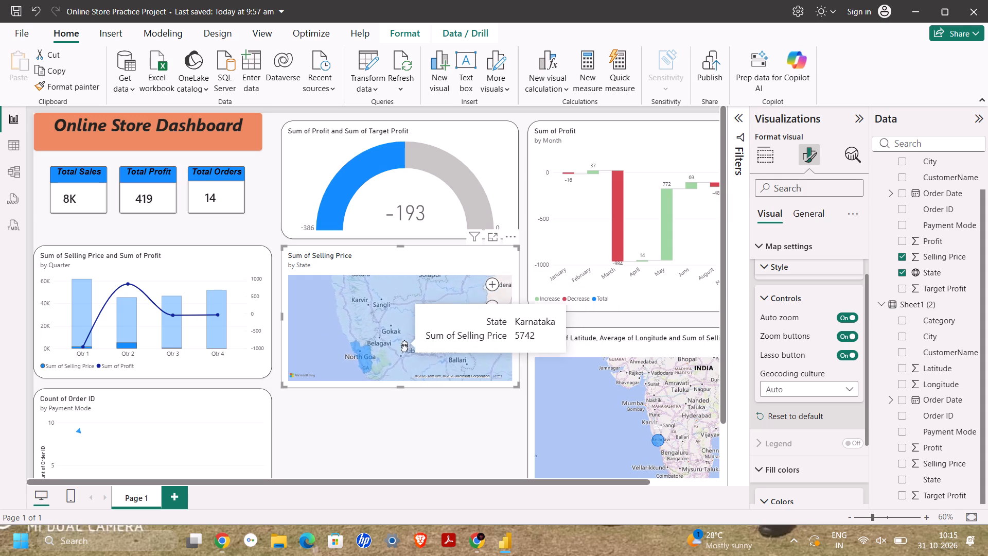
left_click_drag(404, 348, 364, 392)
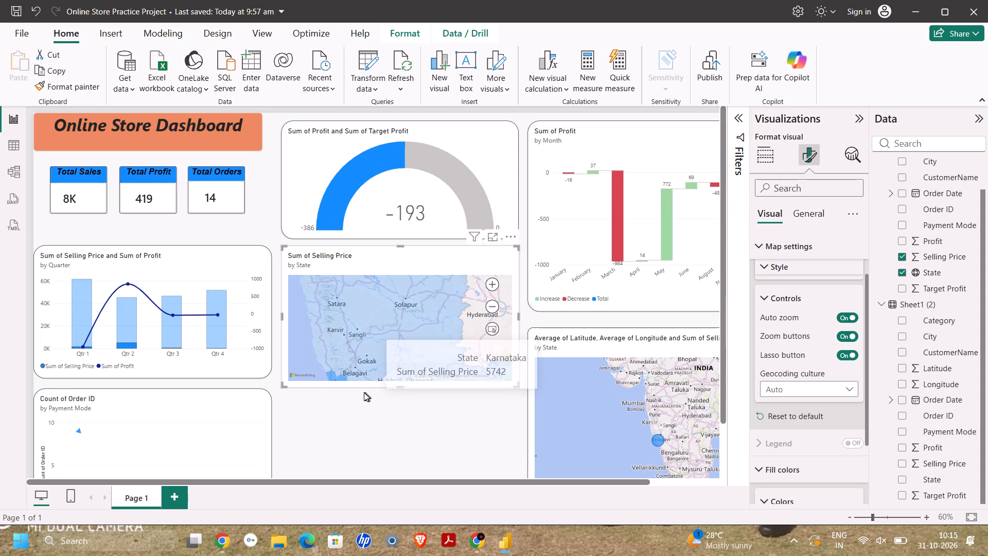
left_click_drag(364, 392, 373, 366)
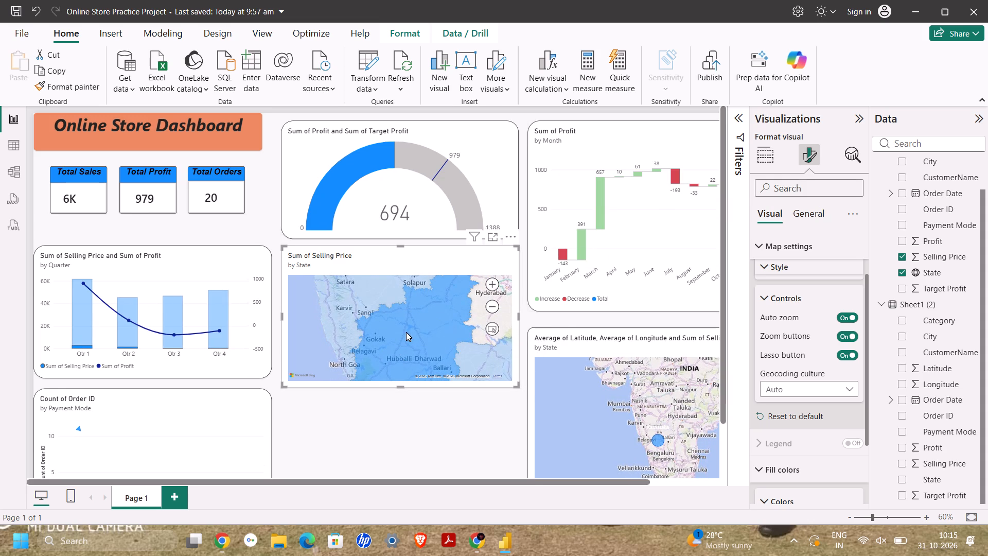
left_click(349, 355)
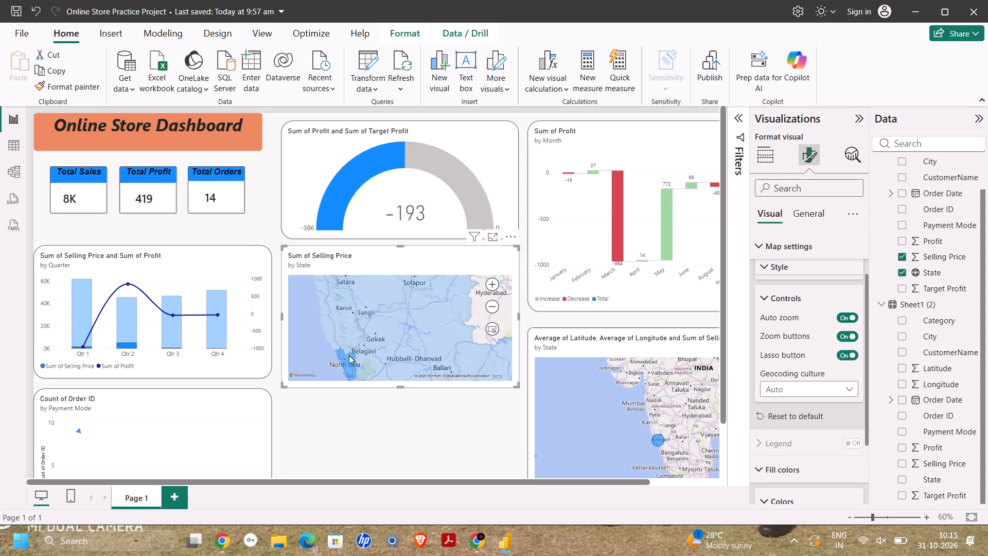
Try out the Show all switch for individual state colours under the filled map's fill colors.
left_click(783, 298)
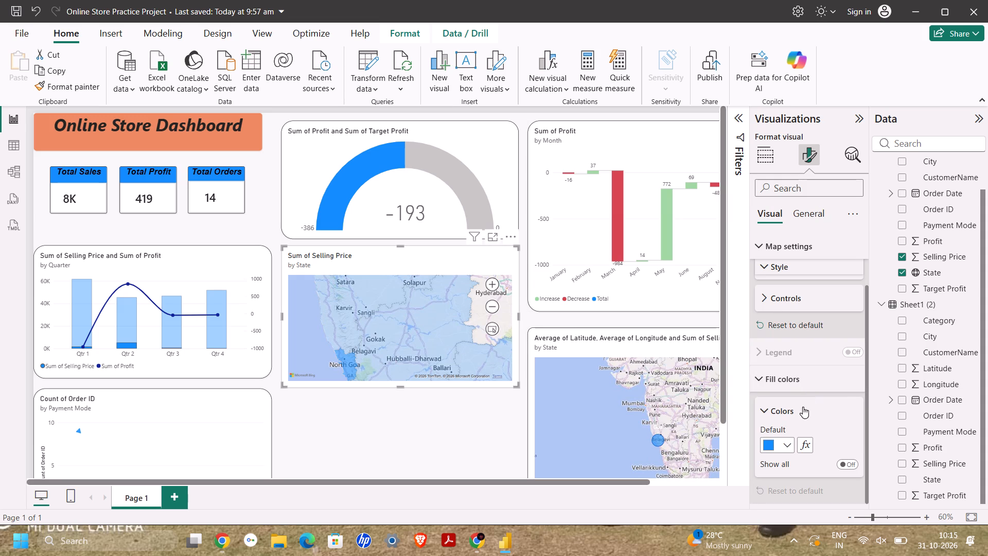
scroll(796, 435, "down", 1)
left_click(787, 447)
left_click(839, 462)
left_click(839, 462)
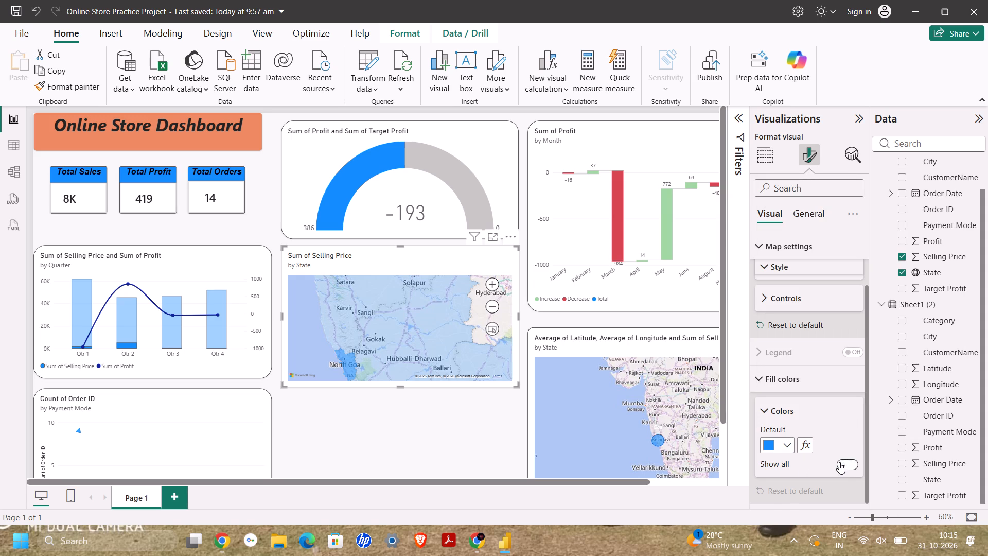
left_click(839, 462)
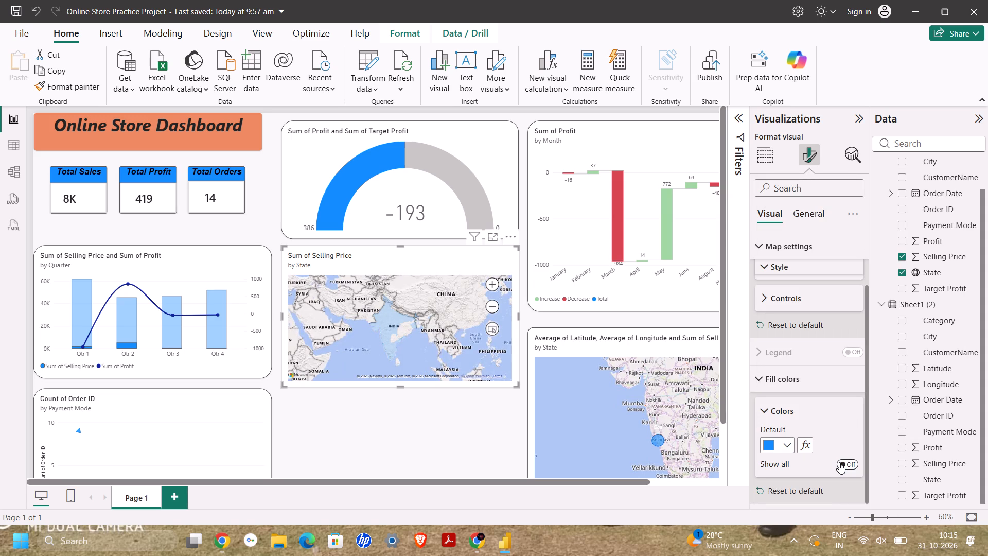
Select Maharashtra on the filled map to examine its figures in the other dashboard visuals.
left_click(490, 281)
left_click(364, 332)
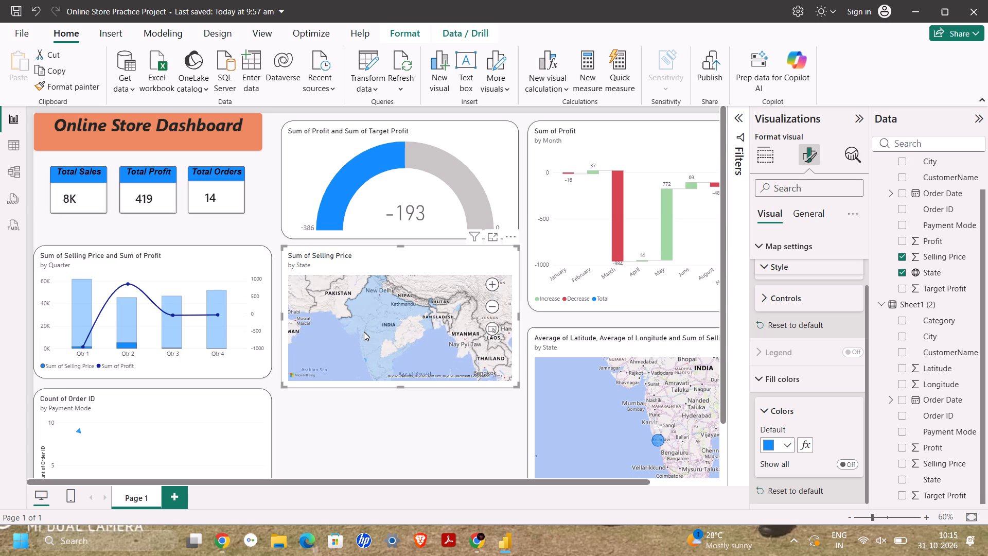
left_click(366, 335)
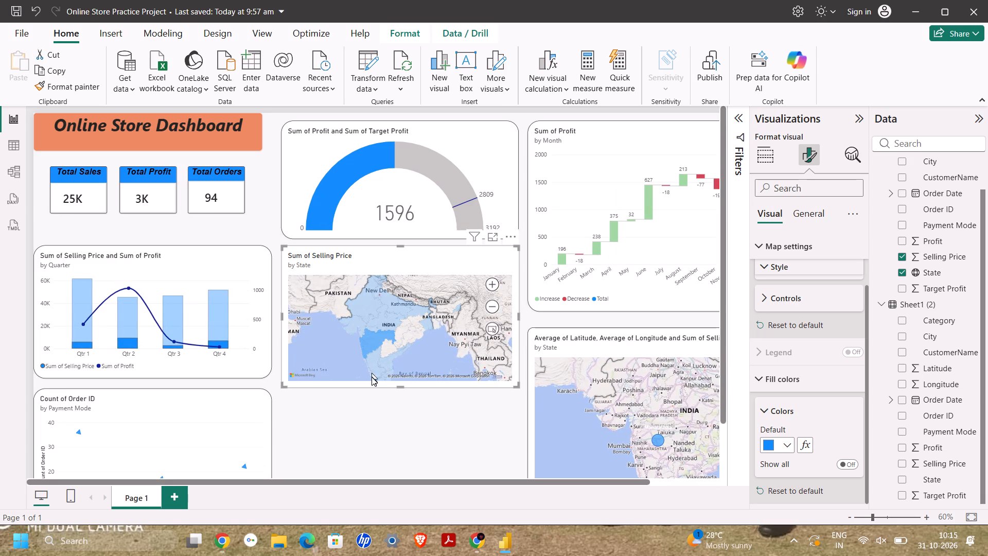
Turn on Show all in the filled map's fill colors so each state has its own colour setting.
left_click(846, 463)
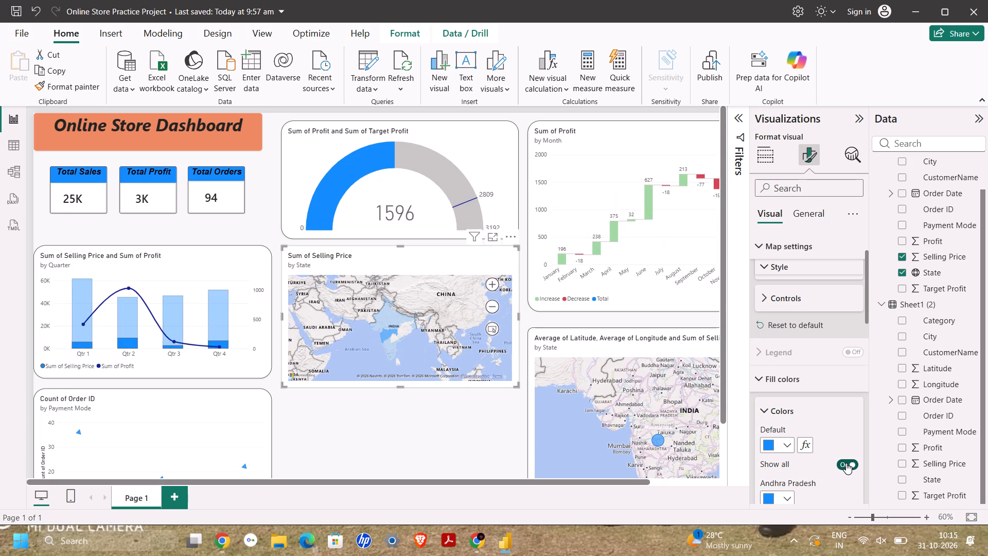
left_click(846, 463)
left_click(846, 463)
left_click(846, 463)
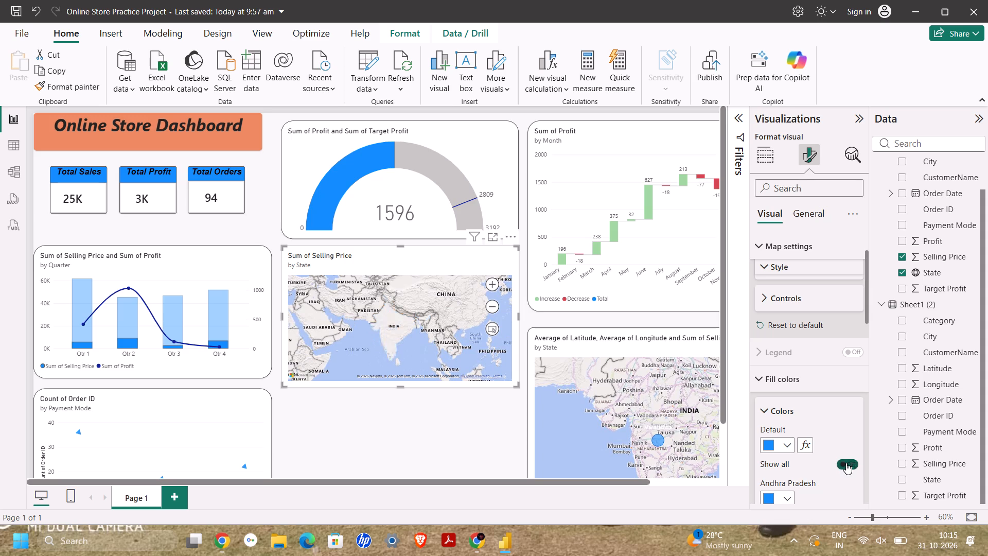
left_click(846, 463)
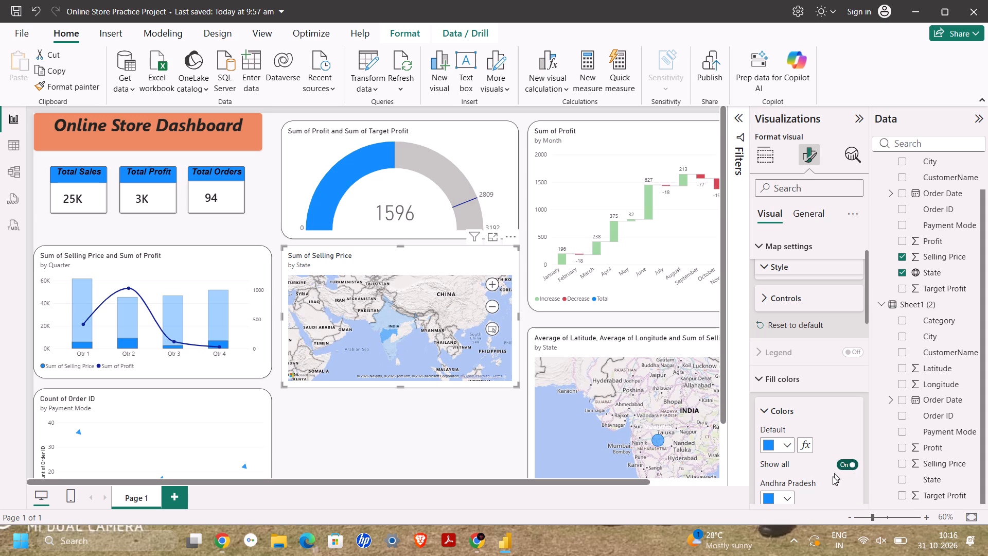
Shade Andhra Pradesh, Bihar, Delhi and Goa in progressively darker tones of the theme blue, from lightest to second darkest.
scroll(830, 480, "down", 3)
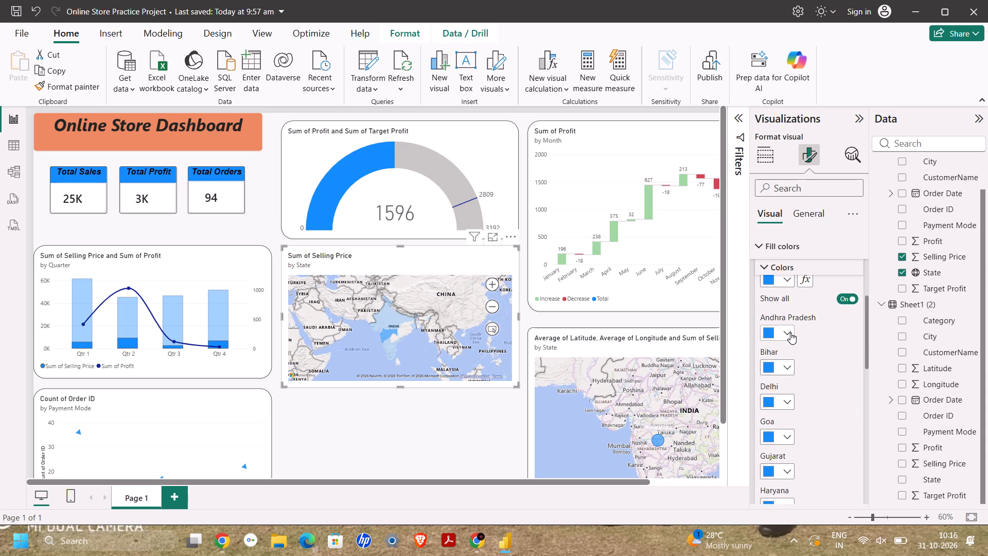
left_click(790, 333)
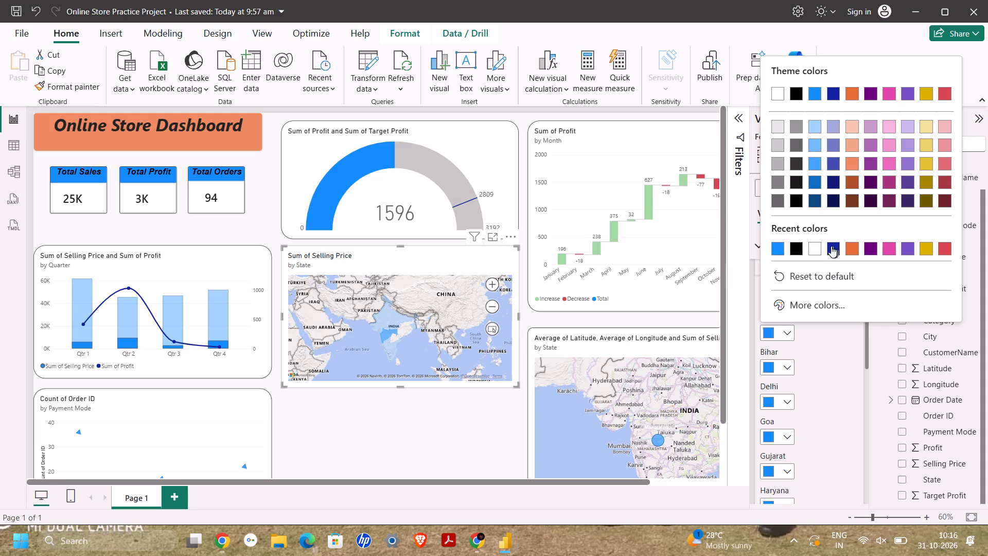
left_click(812, 128)
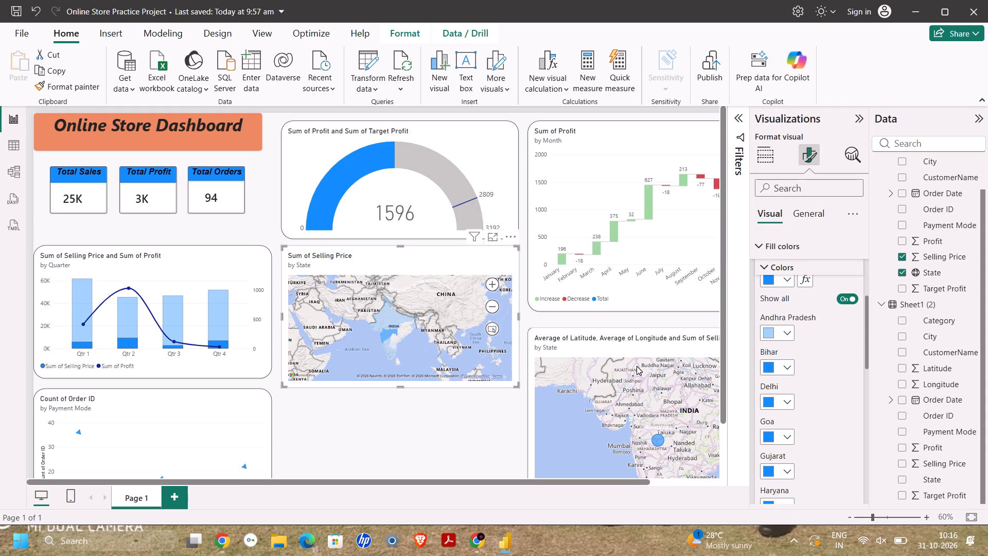
left_click(785, 359)
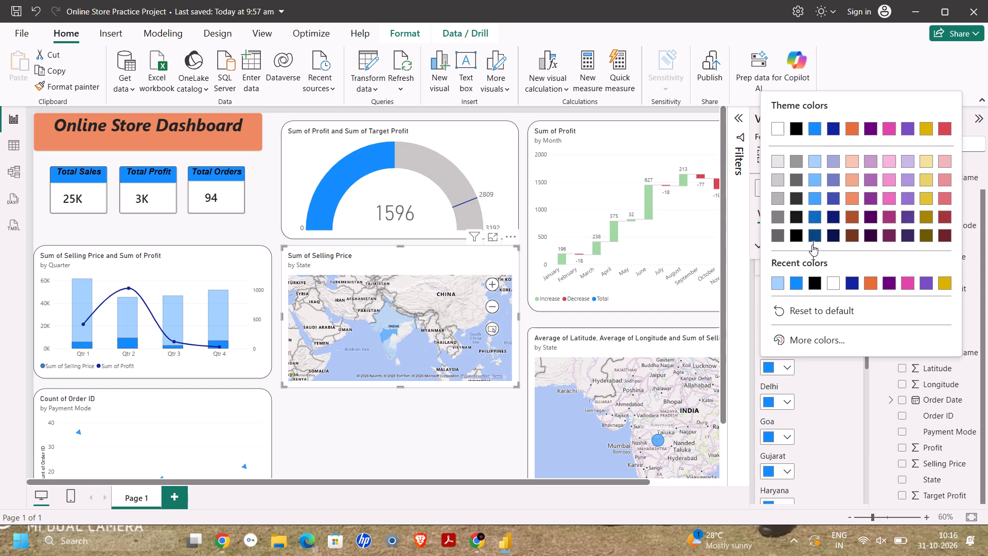
left_click(813, 184)
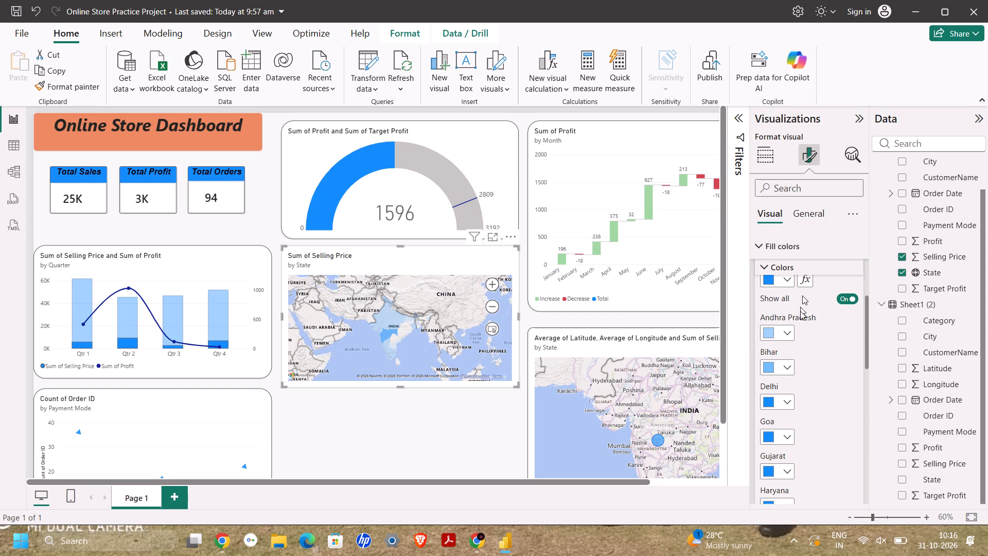
left_click(785, 398)
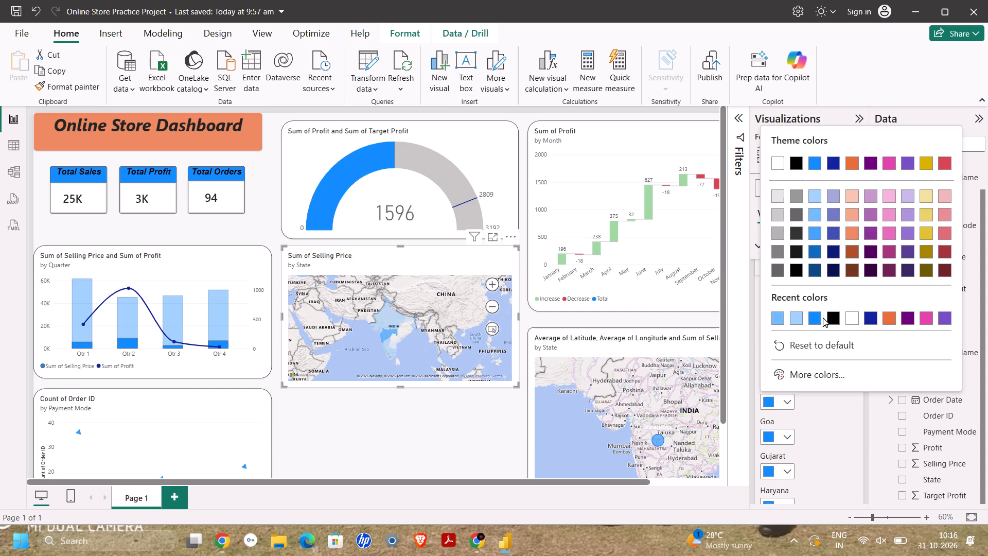
left_click(812, 229)
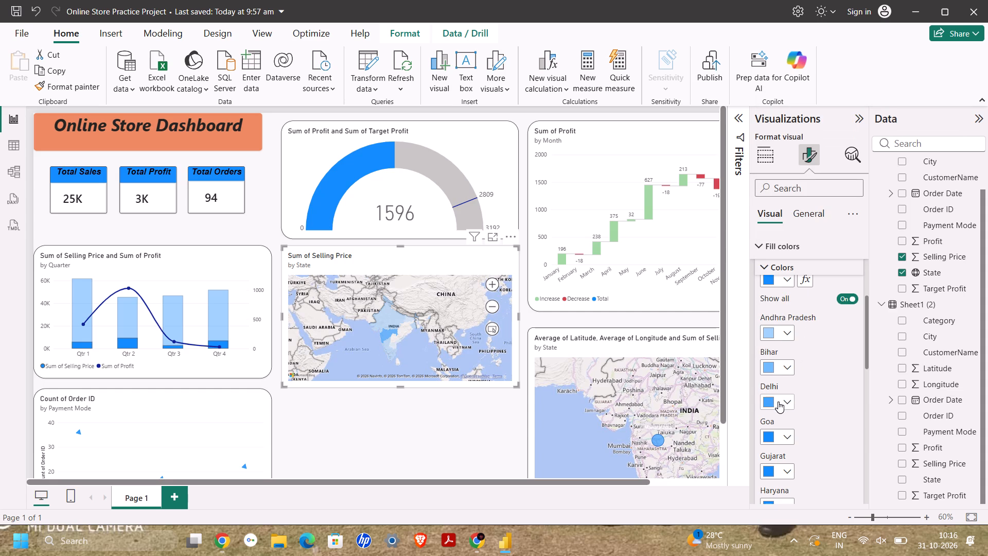
scroll(778, 402, "down", 1)
left_click(783, 418)
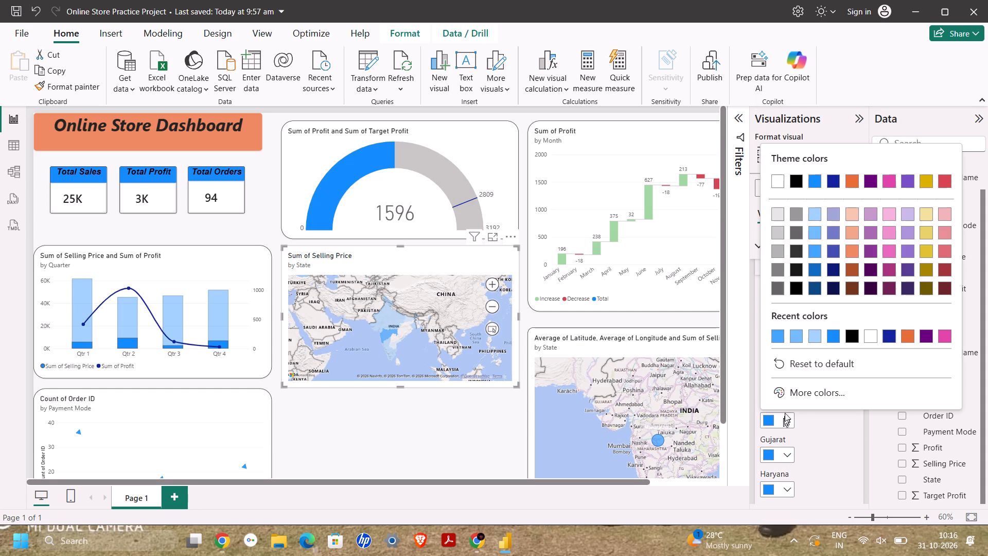
left_click(813, 269)
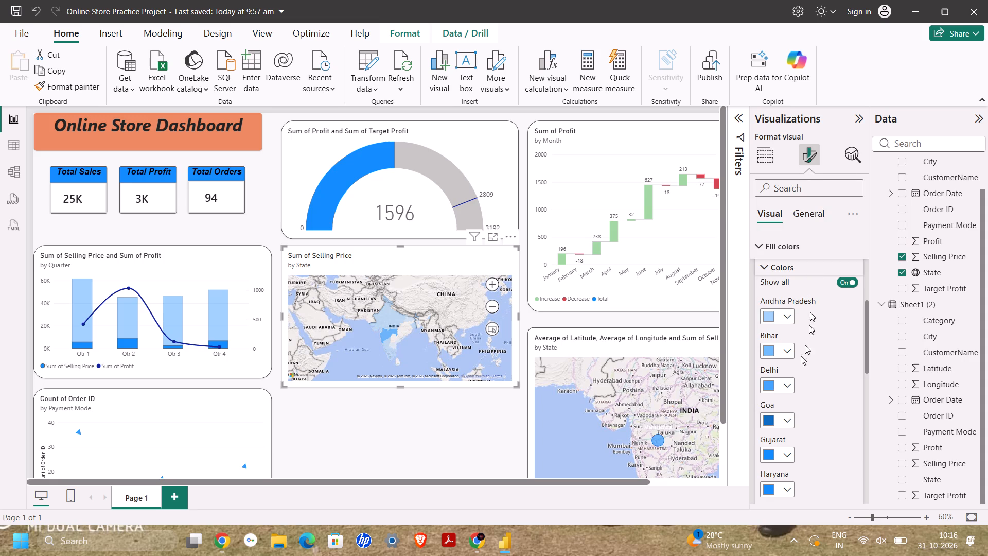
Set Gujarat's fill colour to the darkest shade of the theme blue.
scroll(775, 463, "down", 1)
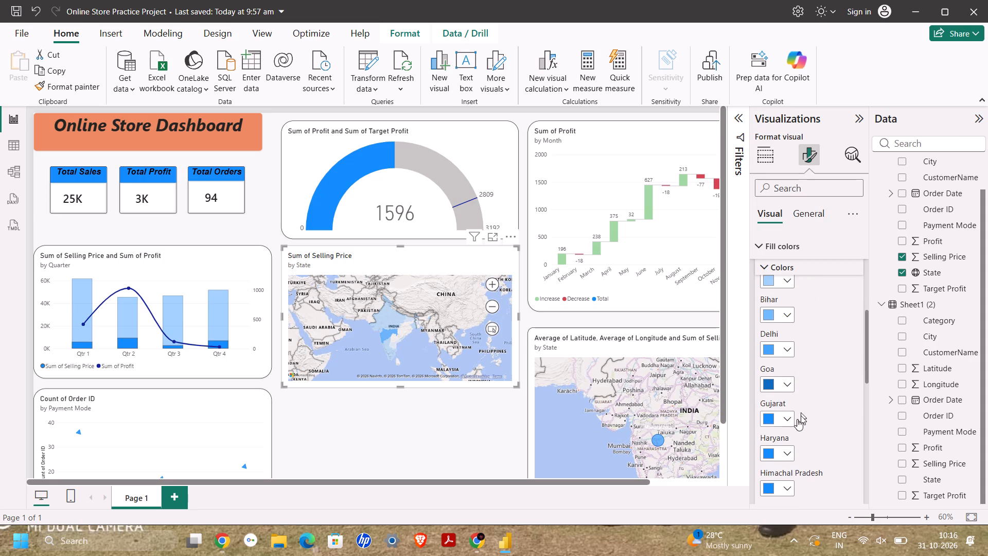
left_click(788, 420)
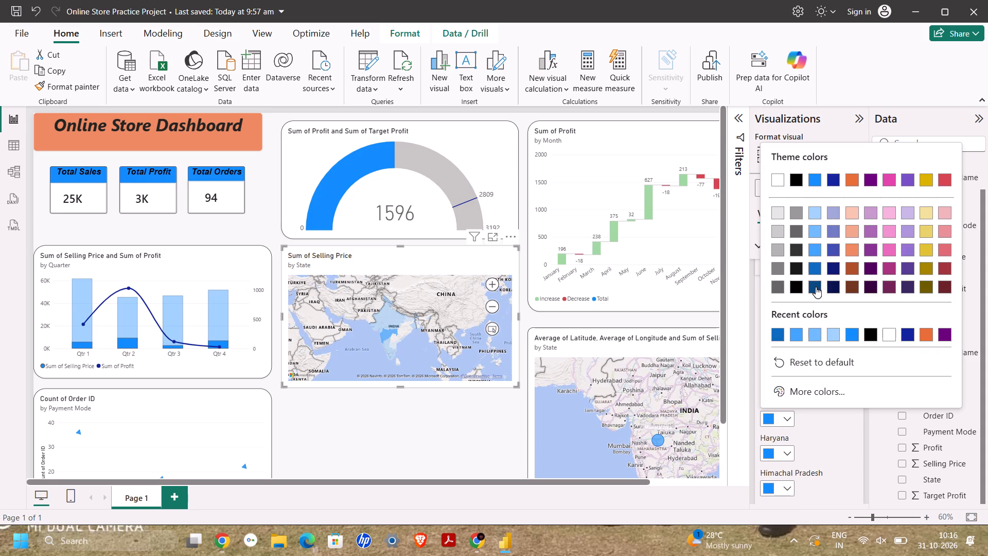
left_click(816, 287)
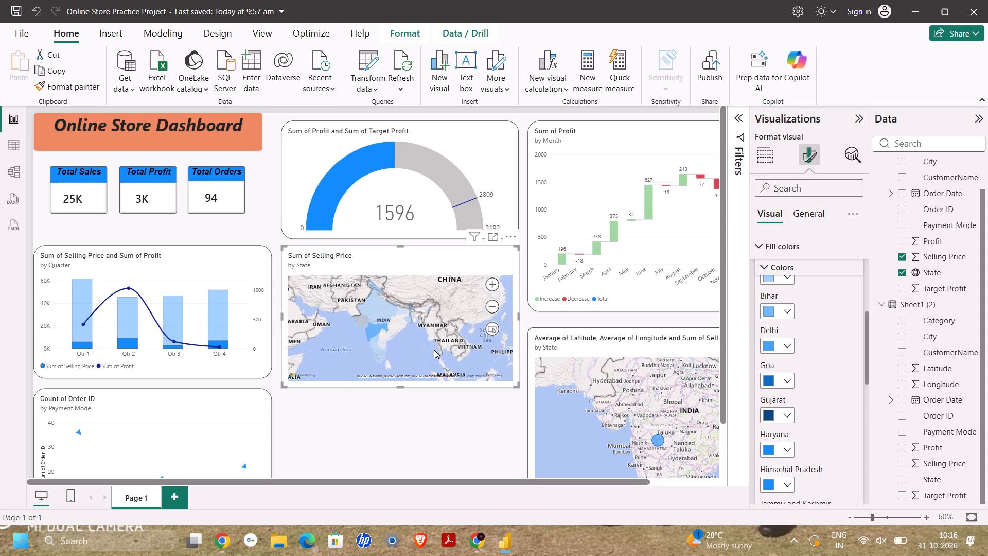
Select Gujarat on the filled map to examine its colour and its figures in the other visuals.
left_click_drag(383, 338, 421, 354)
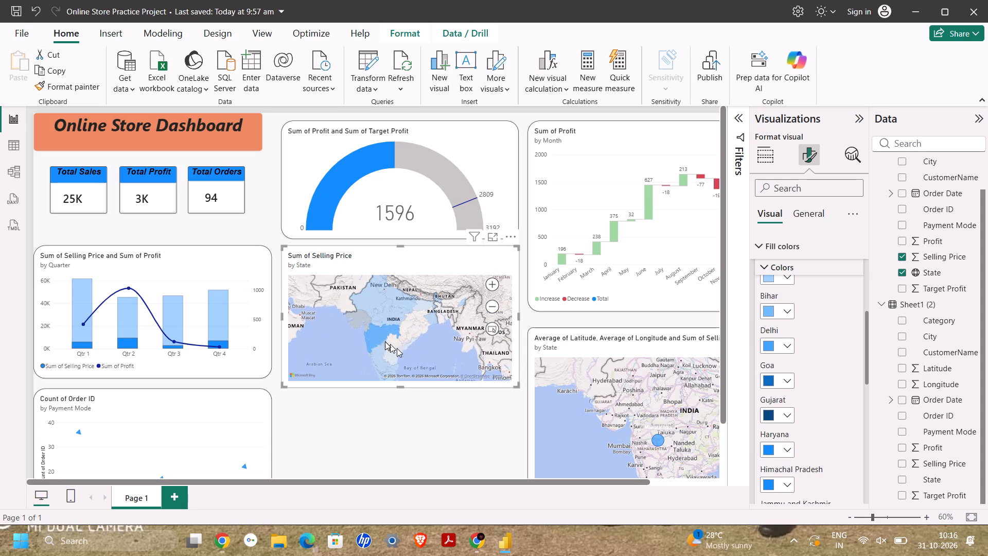
left_click(356, 317)
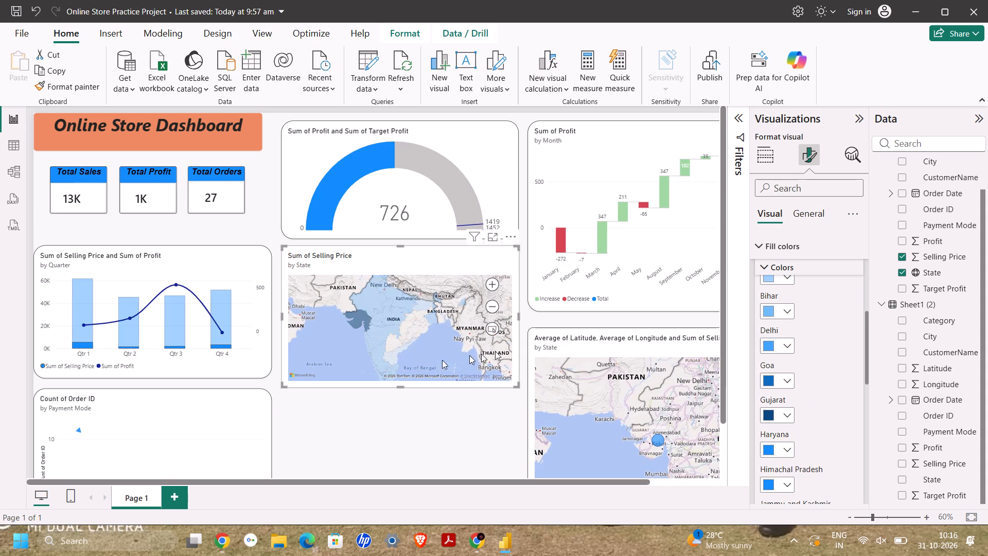
Set Gujarat's fill colour to the second-darkest theme blue, the same shade as Goa.
left_click(786, 408)
left_click(818, 267)
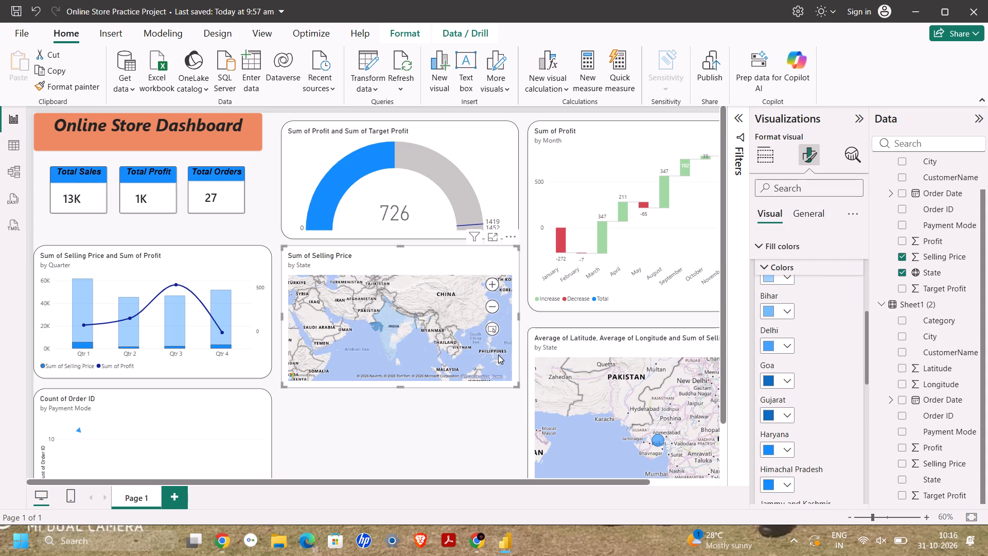
Select several central and northern Indian states one after another on the filled map to examine their figures in the other visuals.
left_click(391, 333)
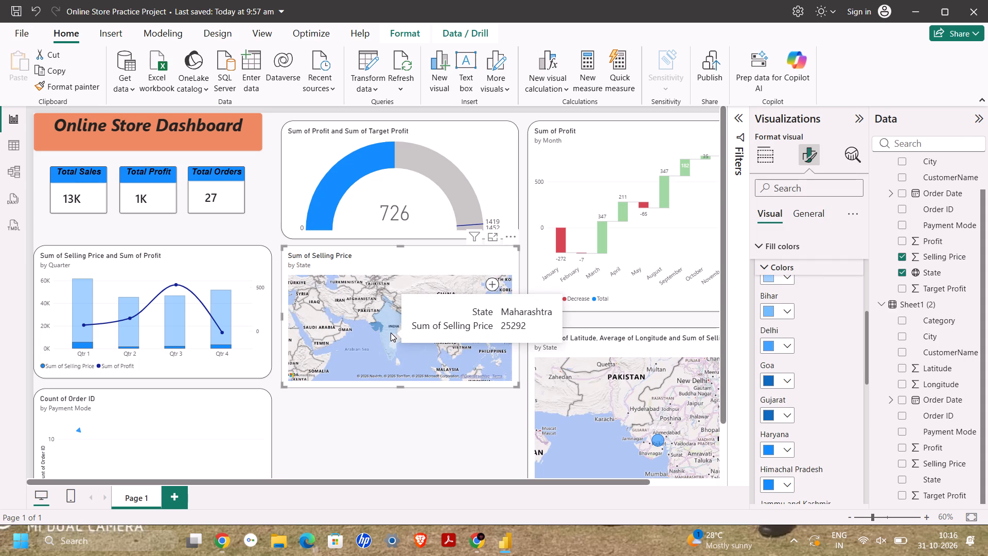
left_click(391, 317)
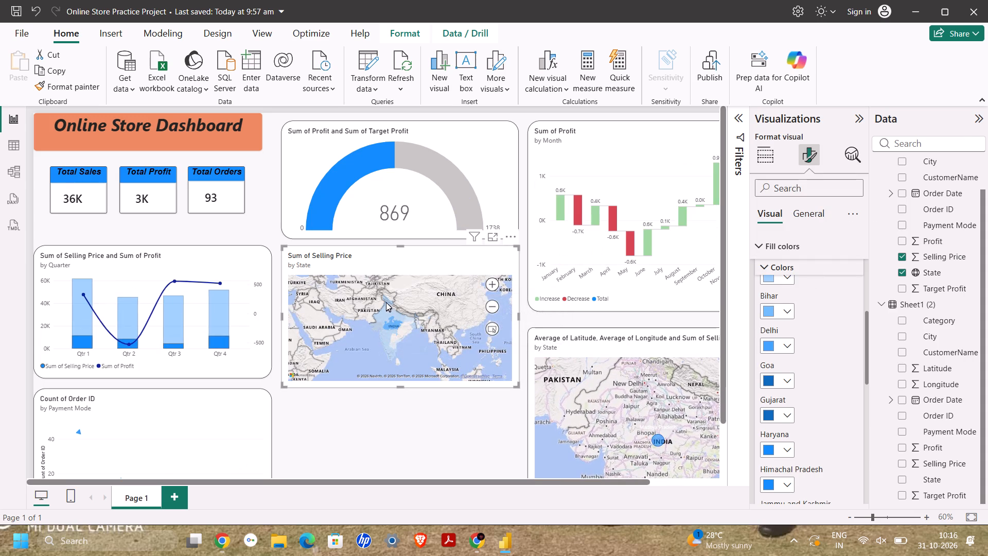
left_click(389, 311)
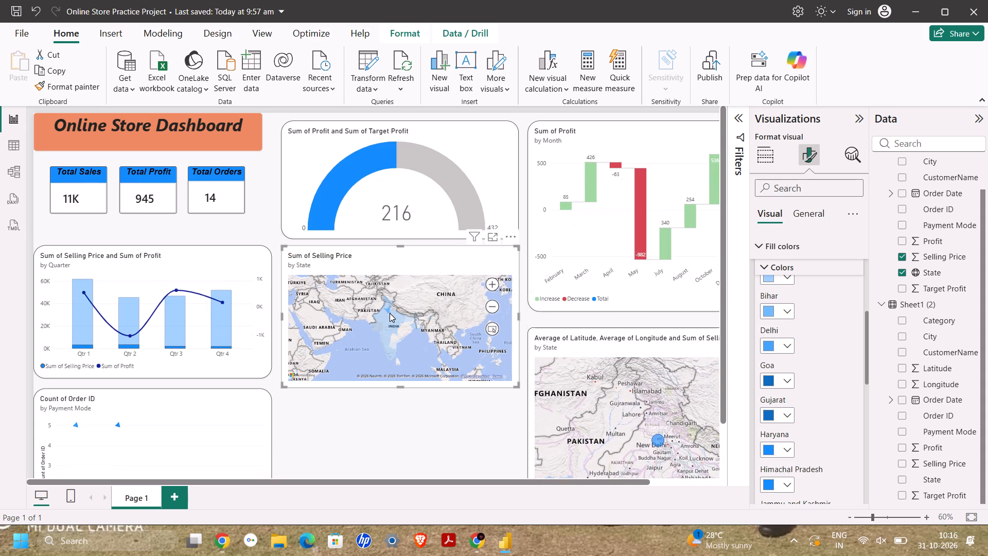
left_click(390, 313)
left_click(391, 315)
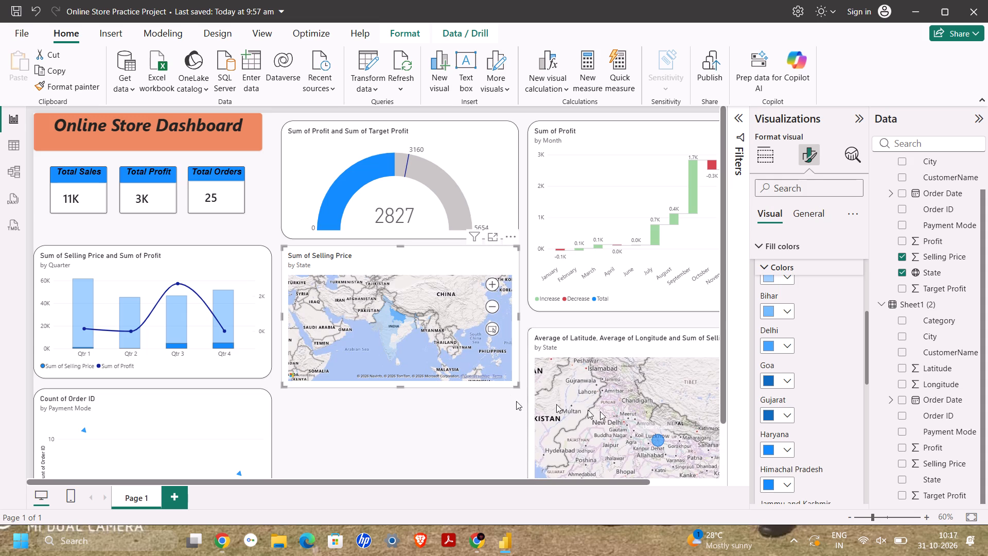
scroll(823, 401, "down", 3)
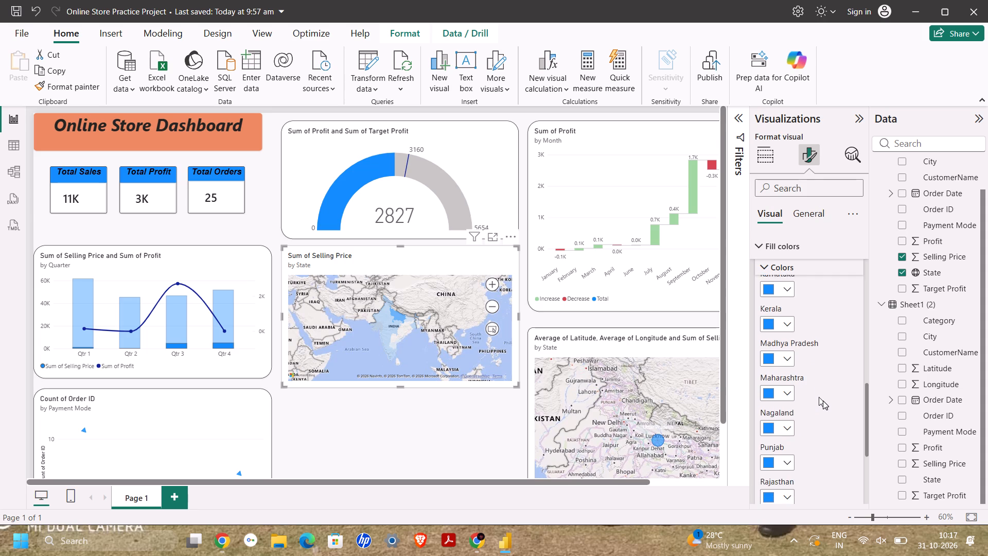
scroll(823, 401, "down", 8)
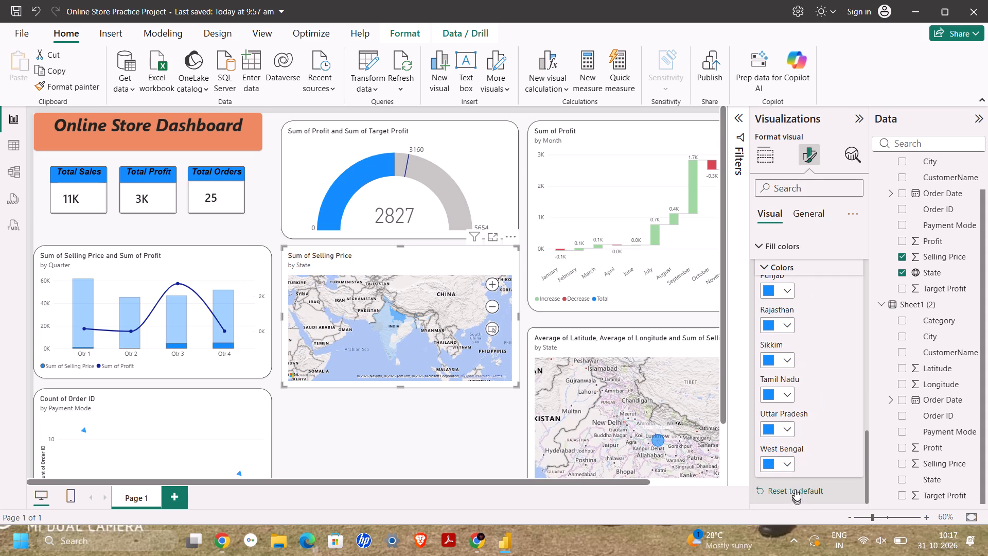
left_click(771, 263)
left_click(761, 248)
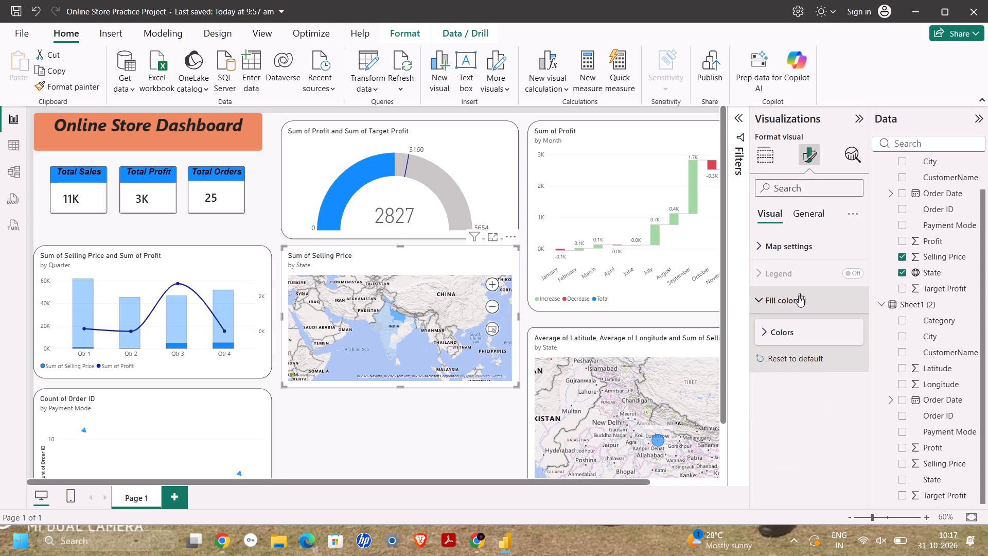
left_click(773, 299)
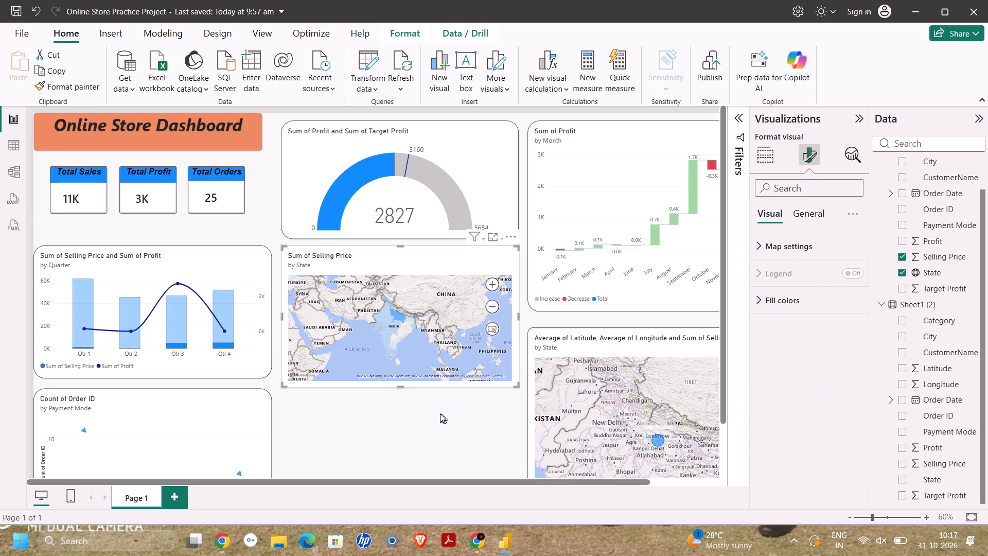
Clear the state selection and turn on the shadow effect for the filled map of selling price.
left_click(440, 413)
left_click(418, 352)
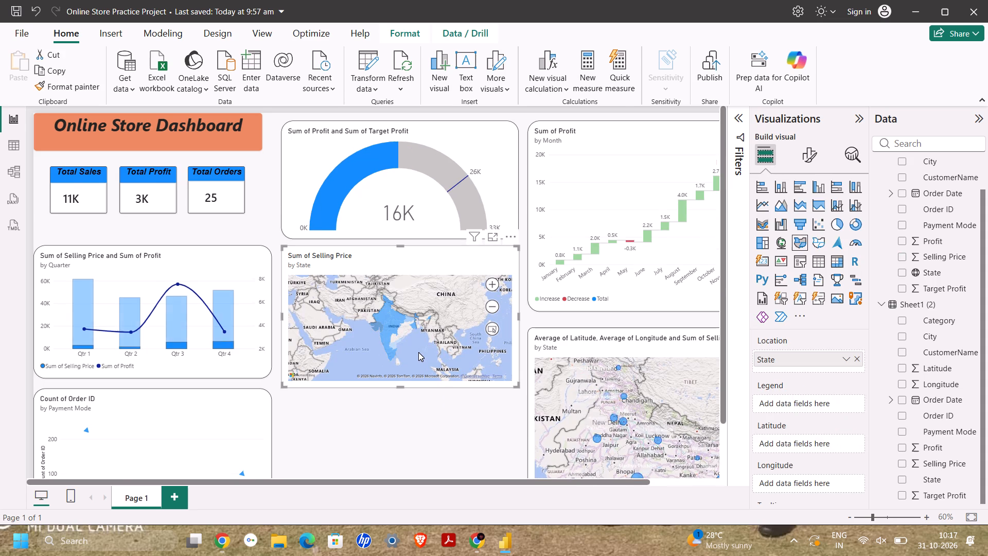
left_click(807, 164)
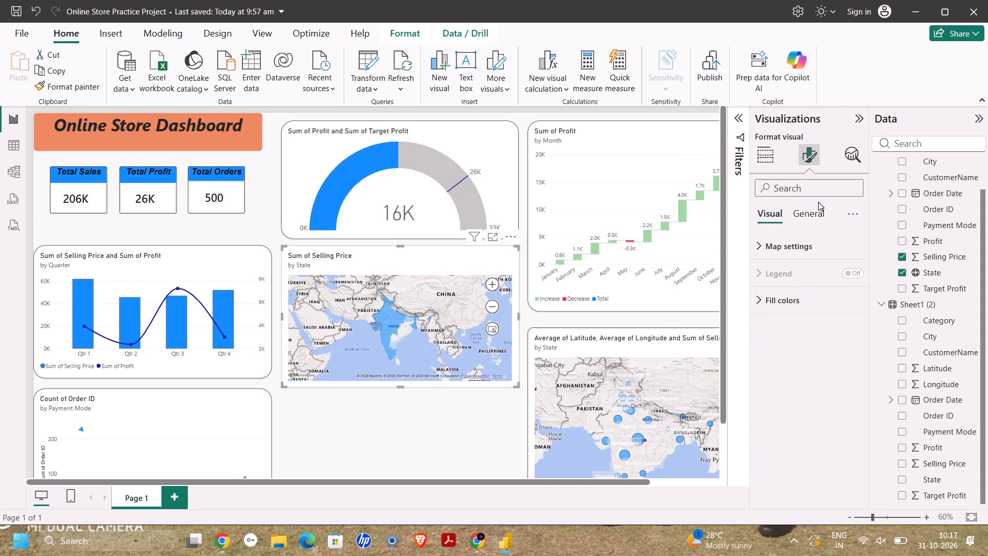
left_click_drag(818, 203, 816, 208)
left_click(816, 208)
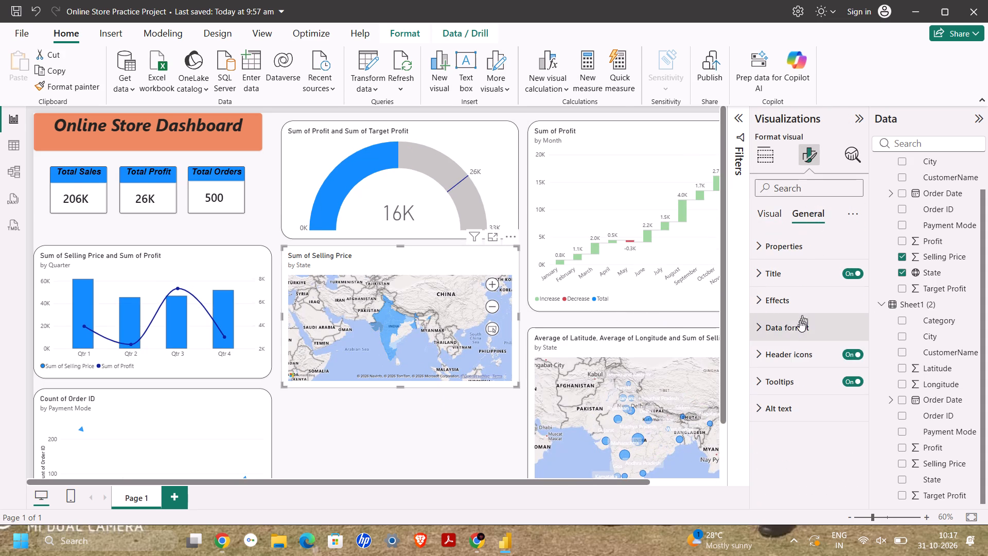
left_click(788, 305)
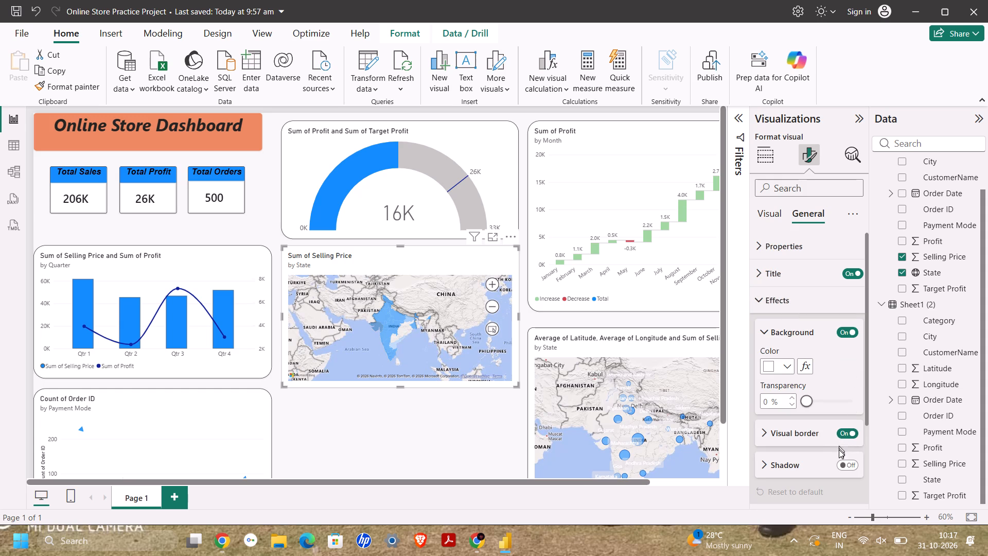
left_click(848, 468)
Make the filled map's visual border black and set its rounded corners to 13 px.
left_click(822, 439)
left_click(795, 468)
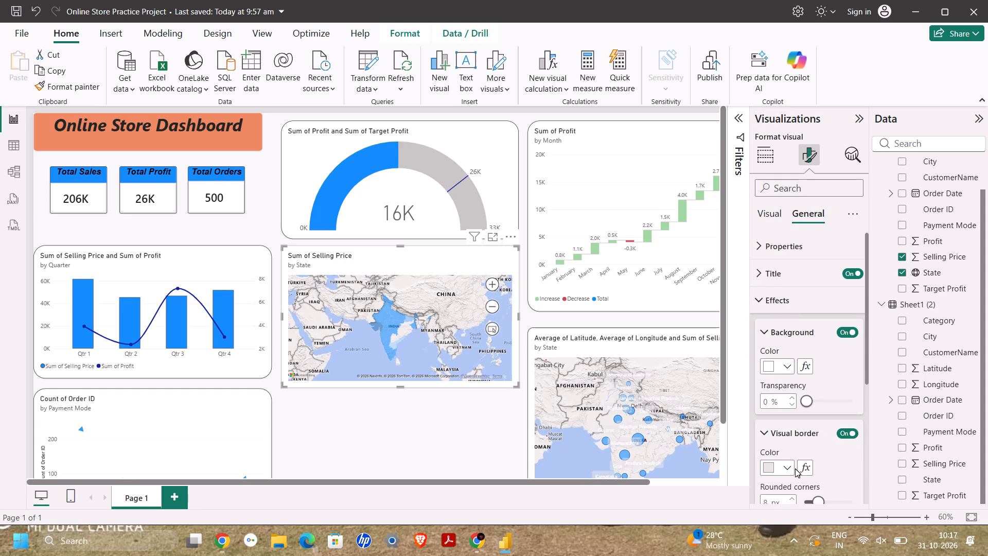
scroll(795, 468, "down", 1)
left_click(786, 406)
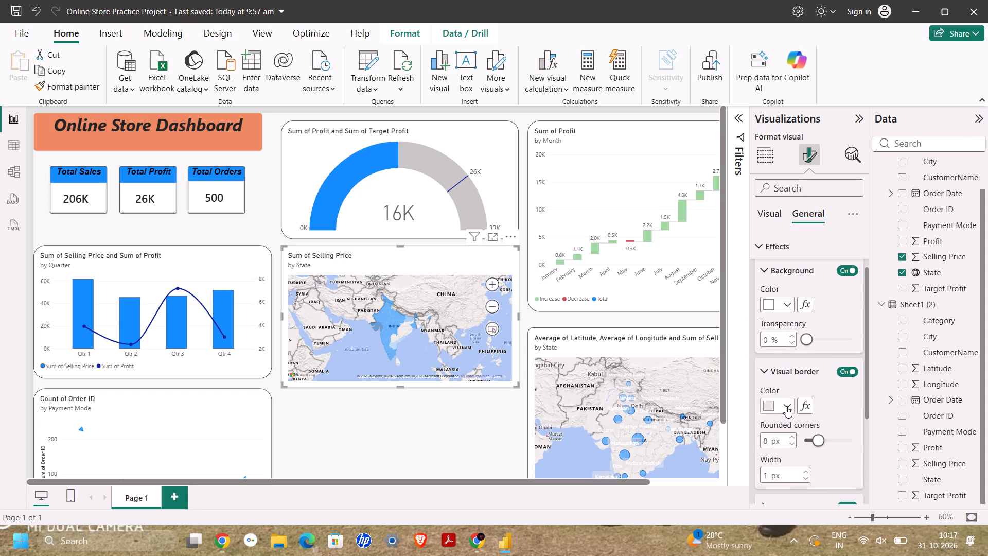
left_click(798, 274)
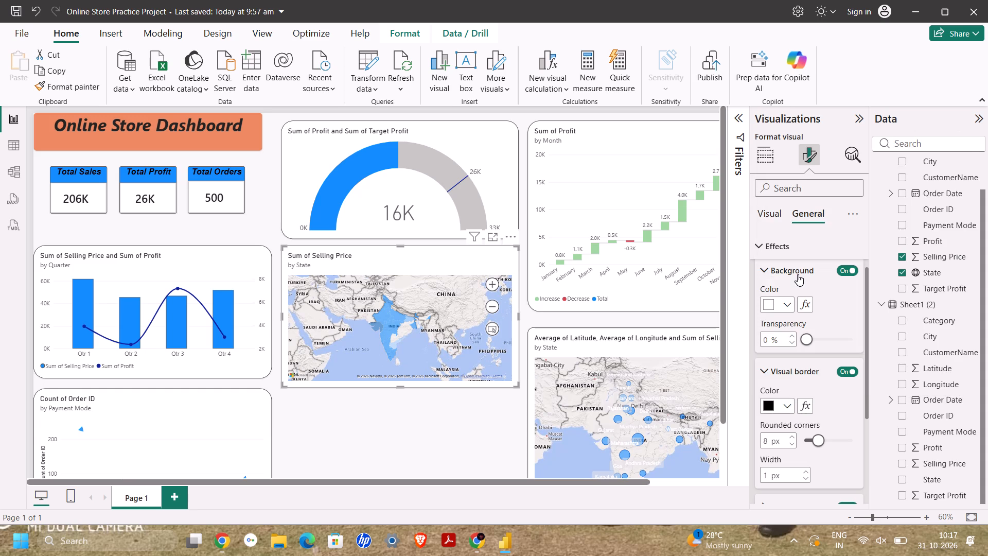
left_click(818, 435)
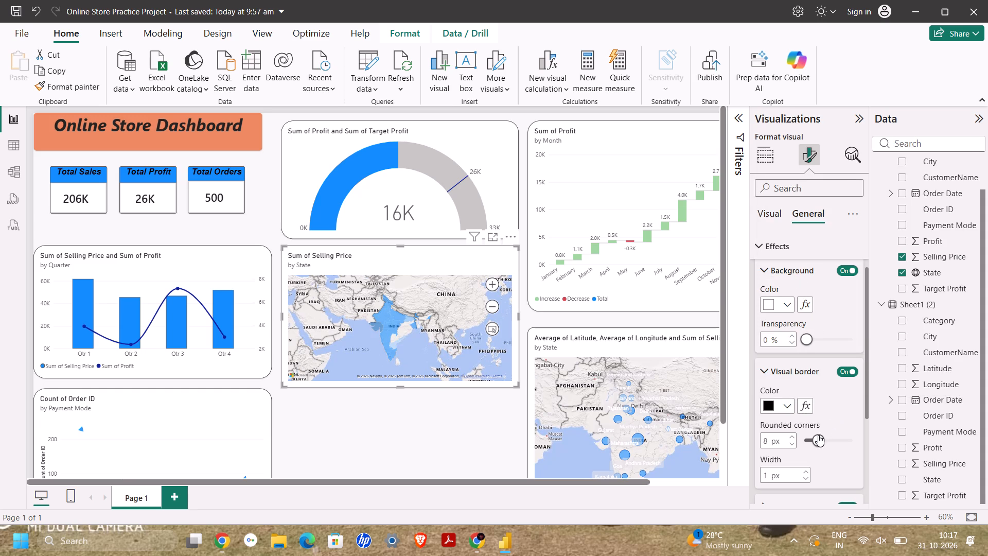
left_click(826, 441)
left_click(473, 438)
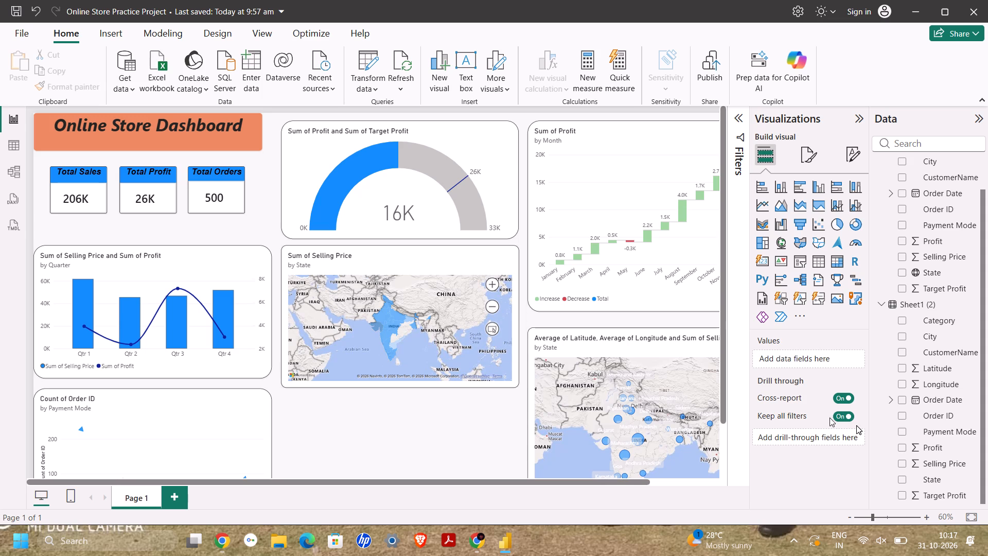
Increase the rounded corners of the filled map's visual border to 16 px.
left_click(460, 341)
left_click(460, 341)
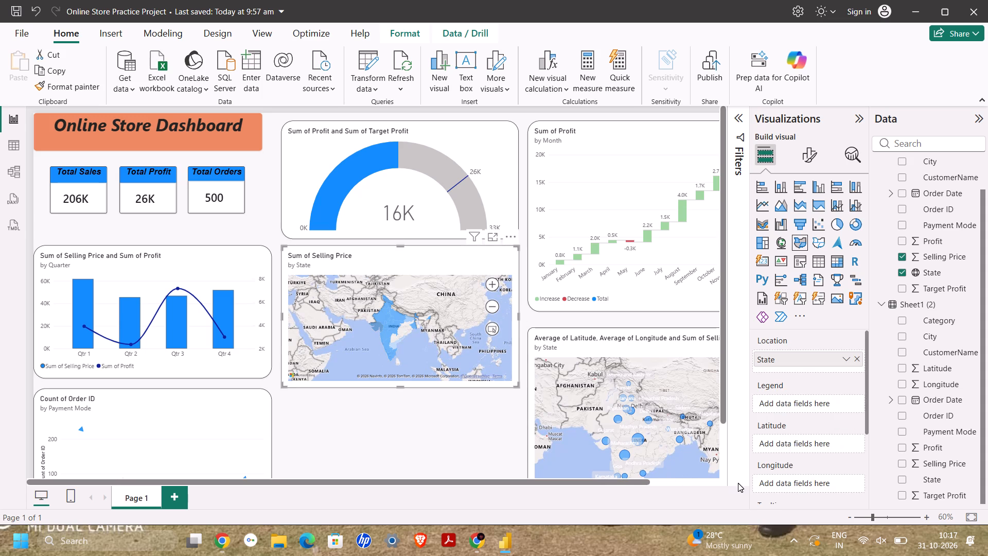
left_click(802, 158)
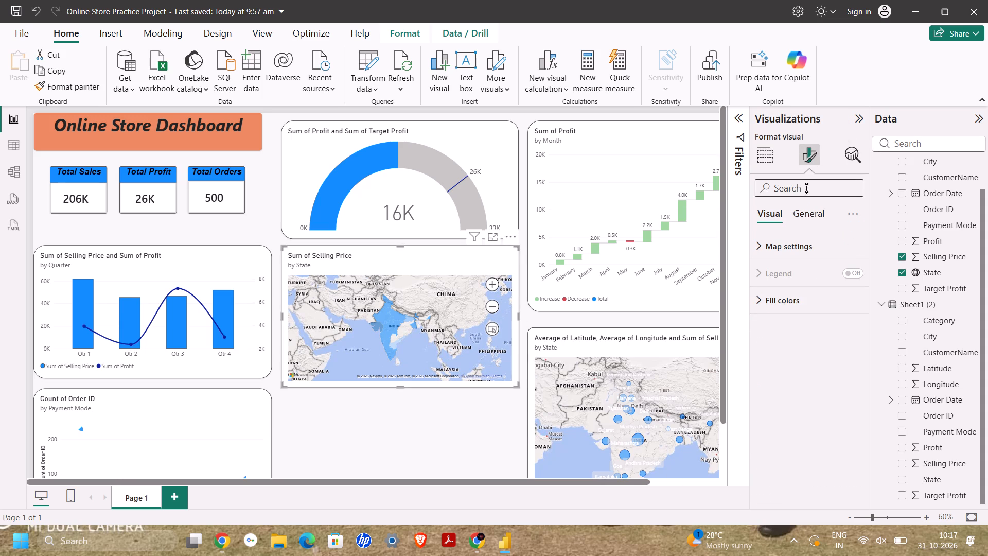
left_click(806, 206)
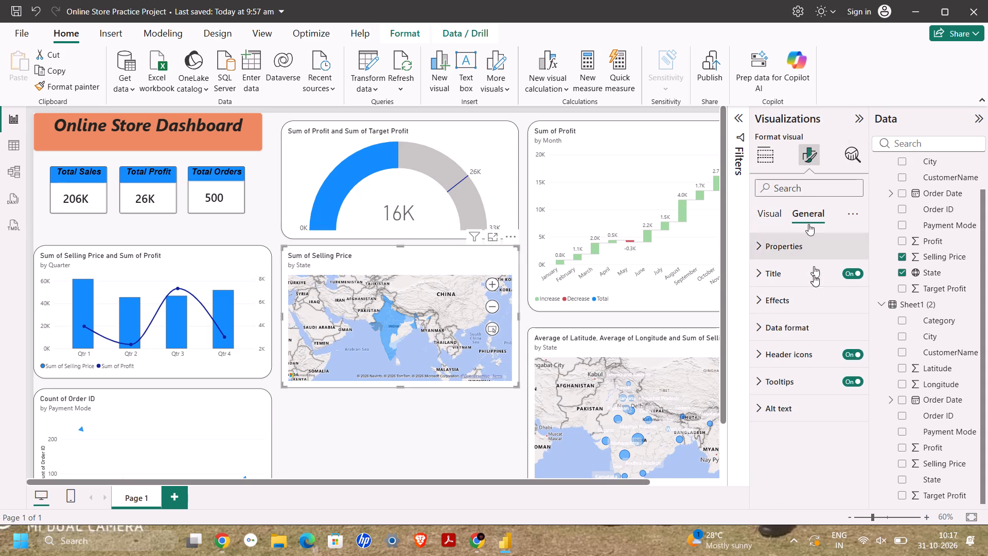
left_click(792, 302)
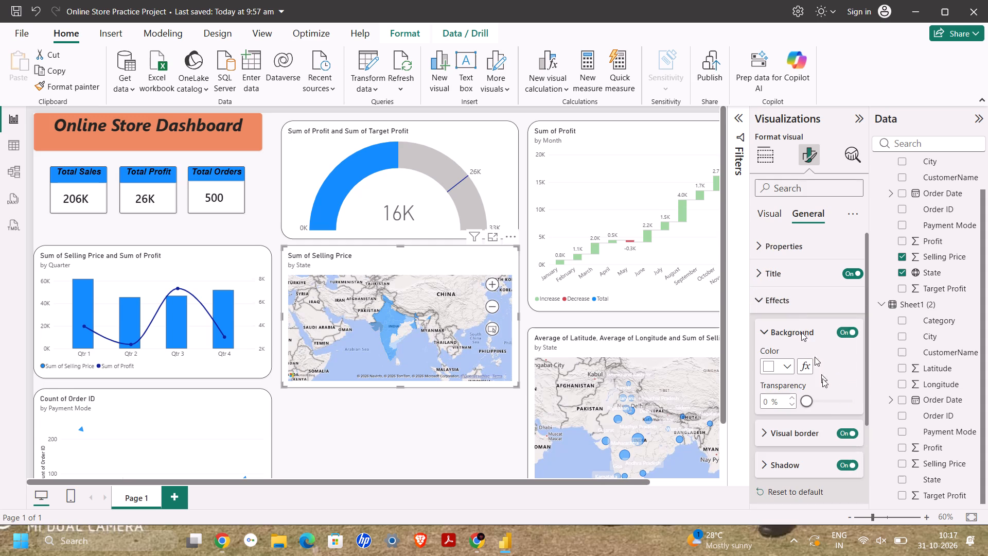
left_click(820, 426)
scroll(821, 447, "down", 2)
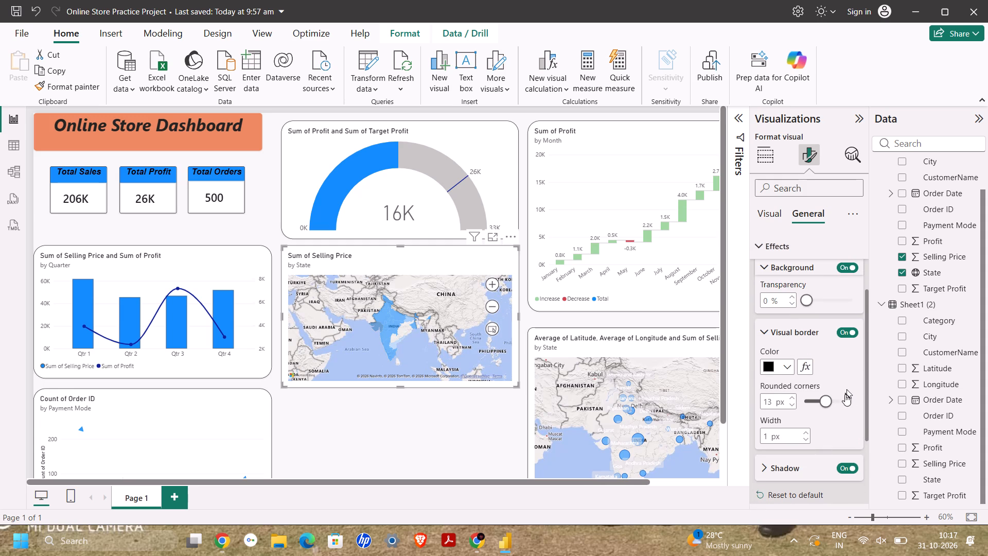
left_click(828, 400)
left_click(492, 444)
Review the bubble map's formatting options, covering its general effects, map style settings and bubble size settings.
scroll(492, 444, "down", 1)
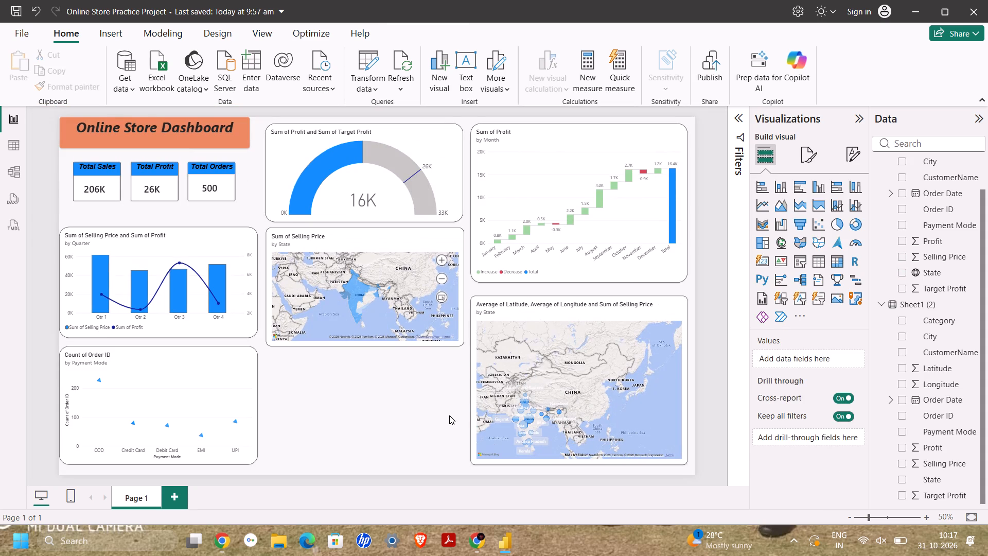
left_click(595, 390)
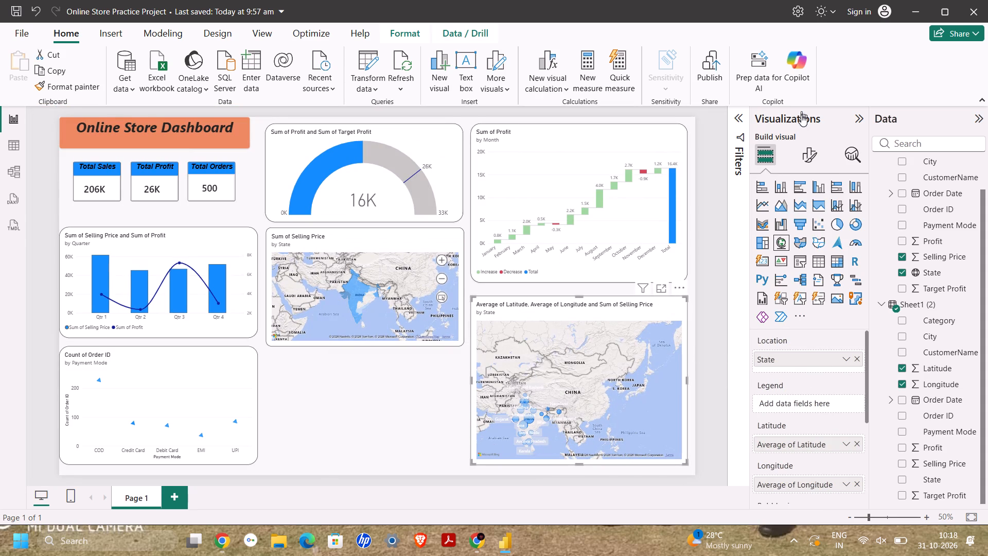
left_click(809, 140)
left_click(809, 149)
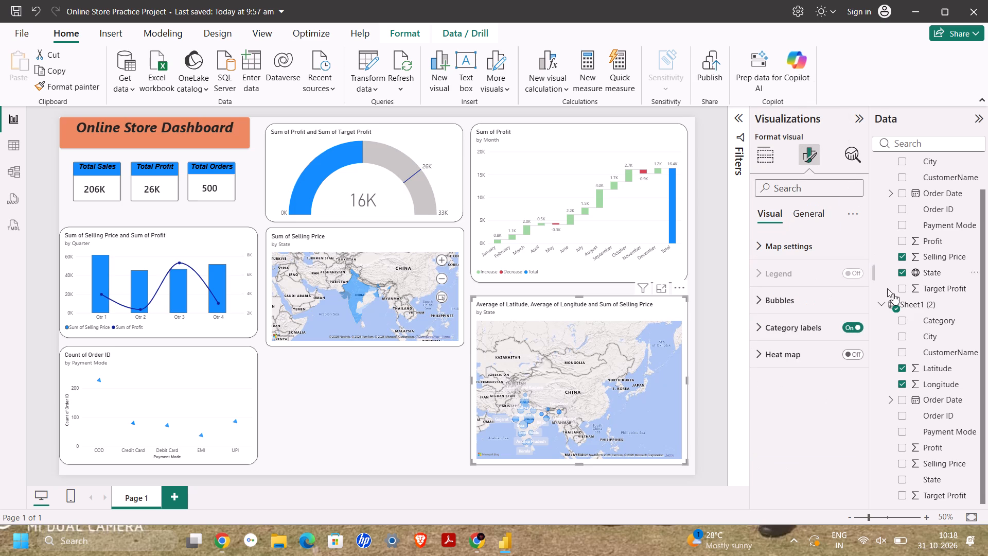
left_click(818, 215)
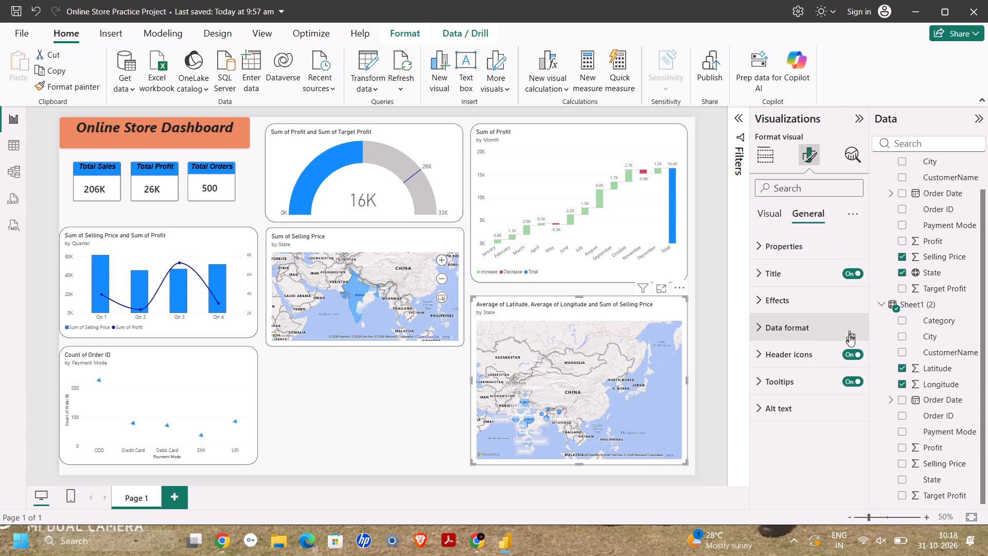
left_click(813, 299)
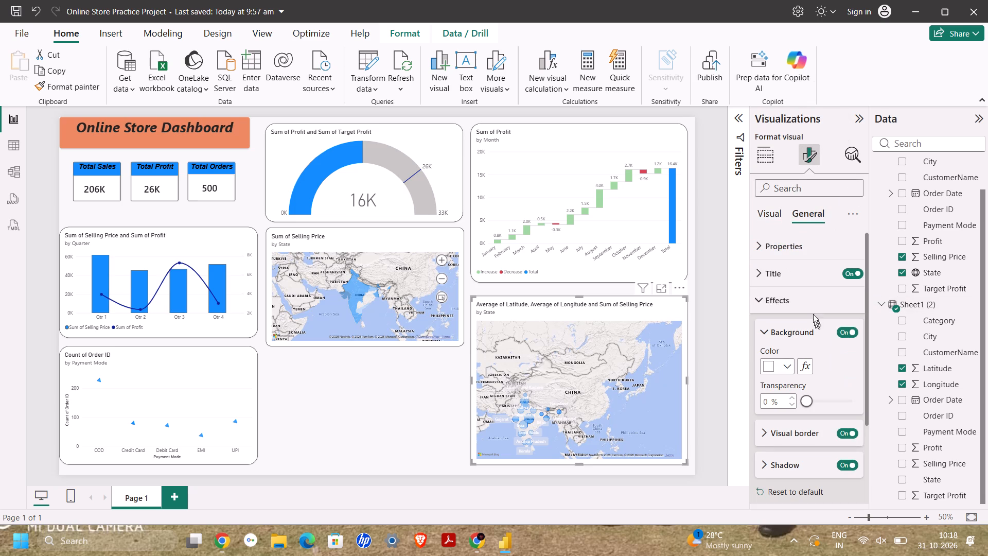
left_click(771, 223)
left_click(823, 294)
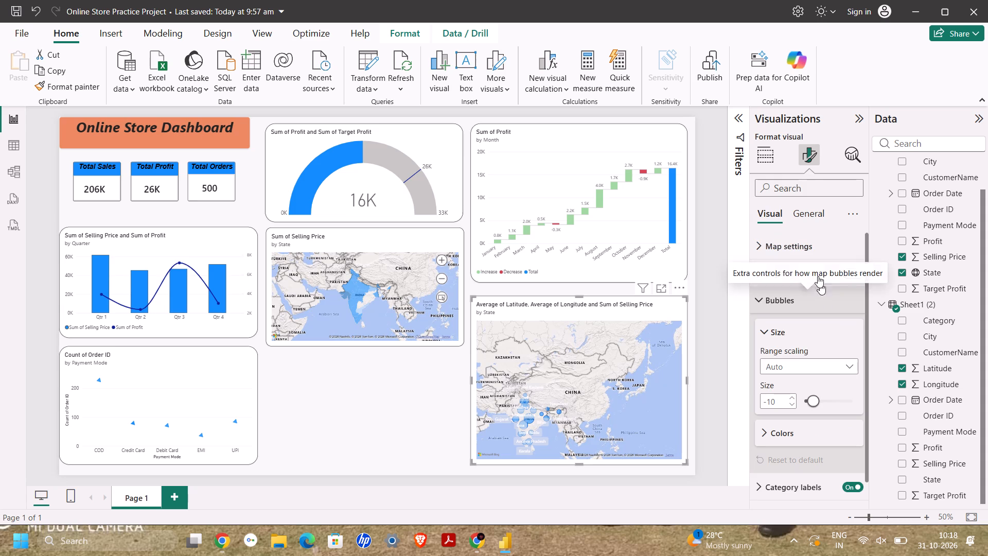
left_click(799, 237)
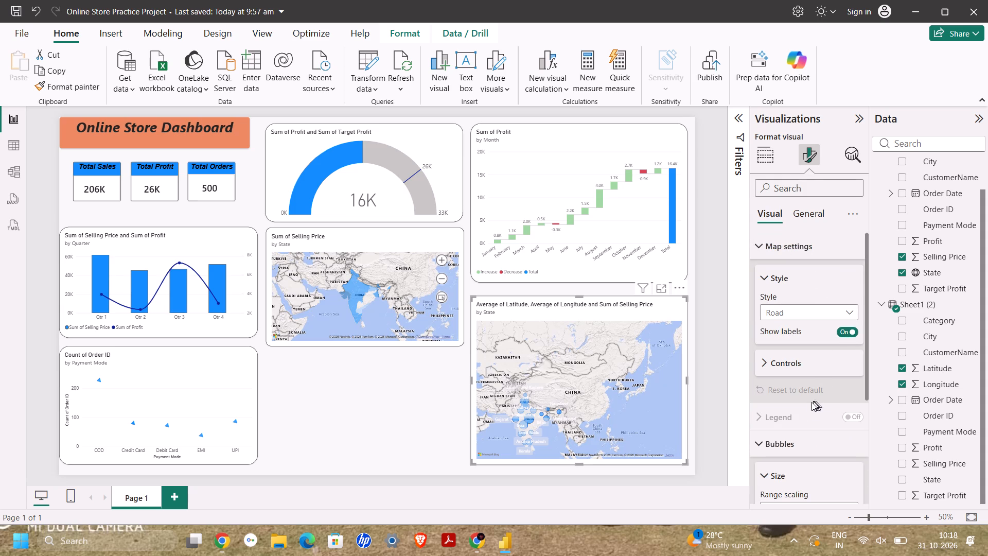
left_click(804, 445)
scroll(804, 445, "down", 1)
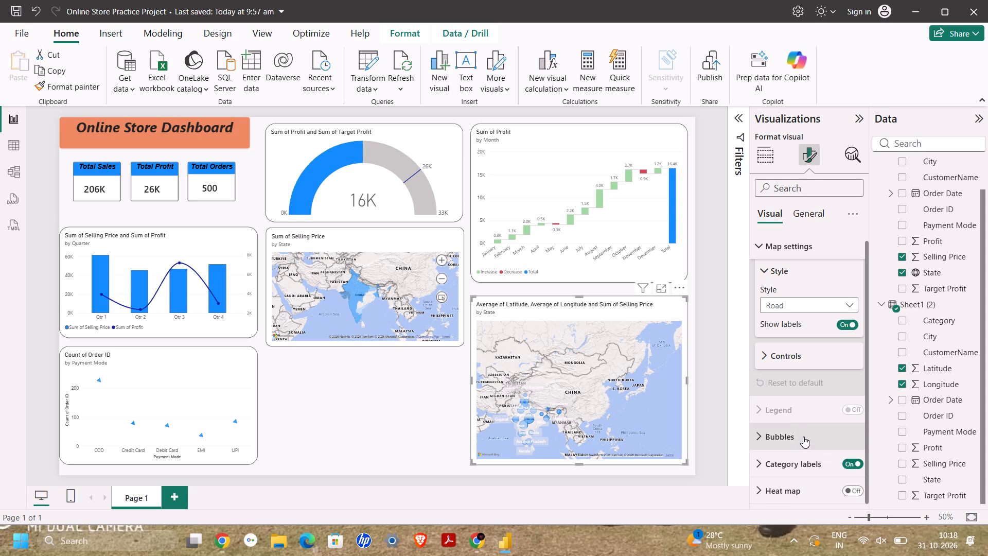
left_click(803, 437)
scroll(803, 437, "down", 3)
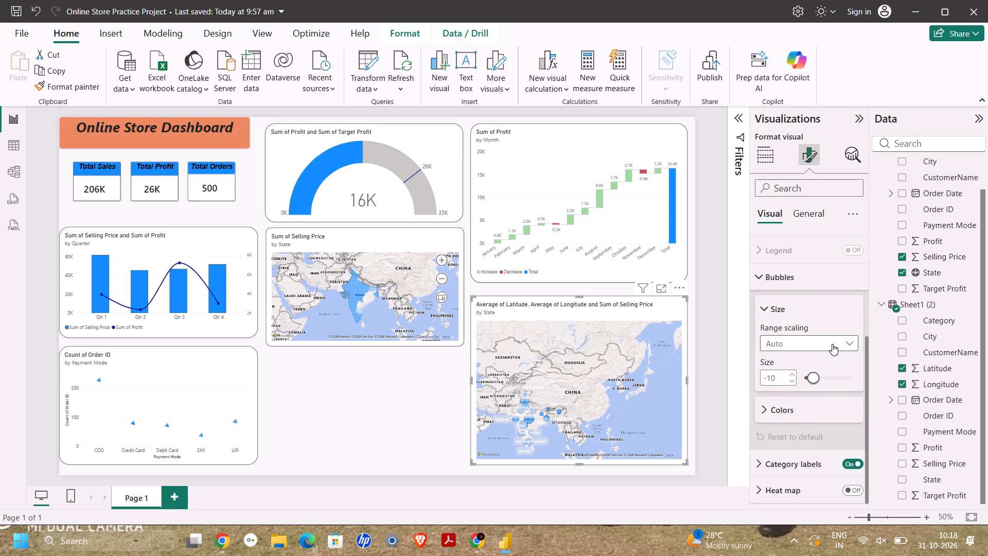
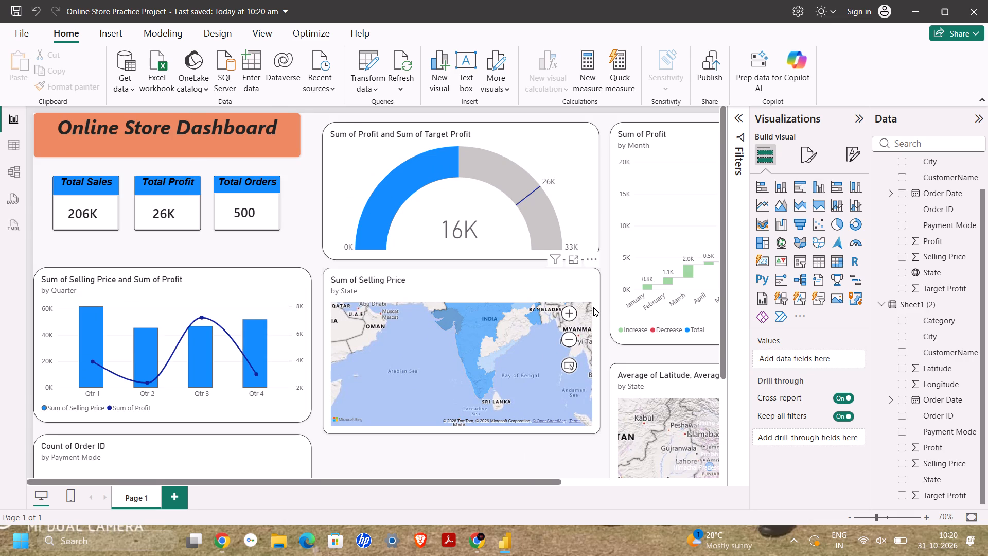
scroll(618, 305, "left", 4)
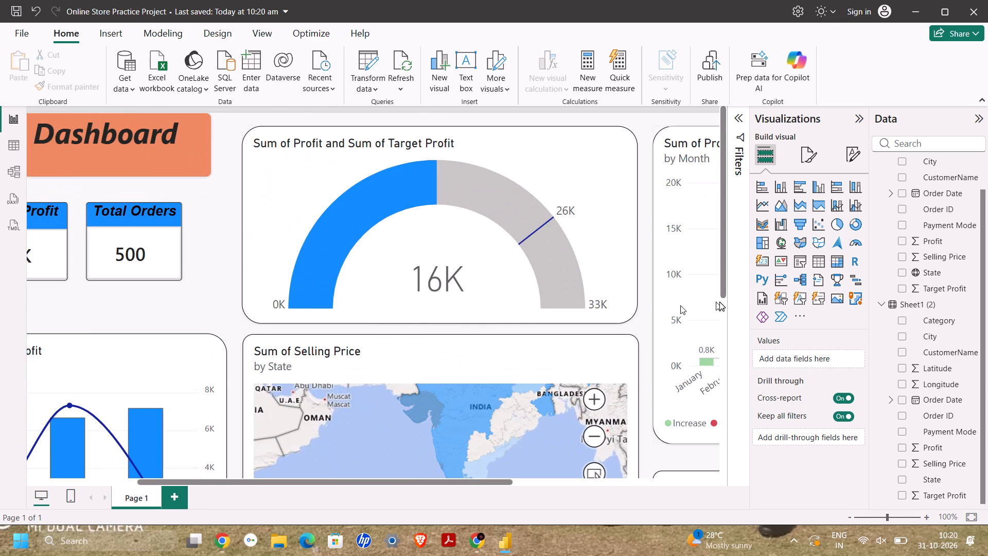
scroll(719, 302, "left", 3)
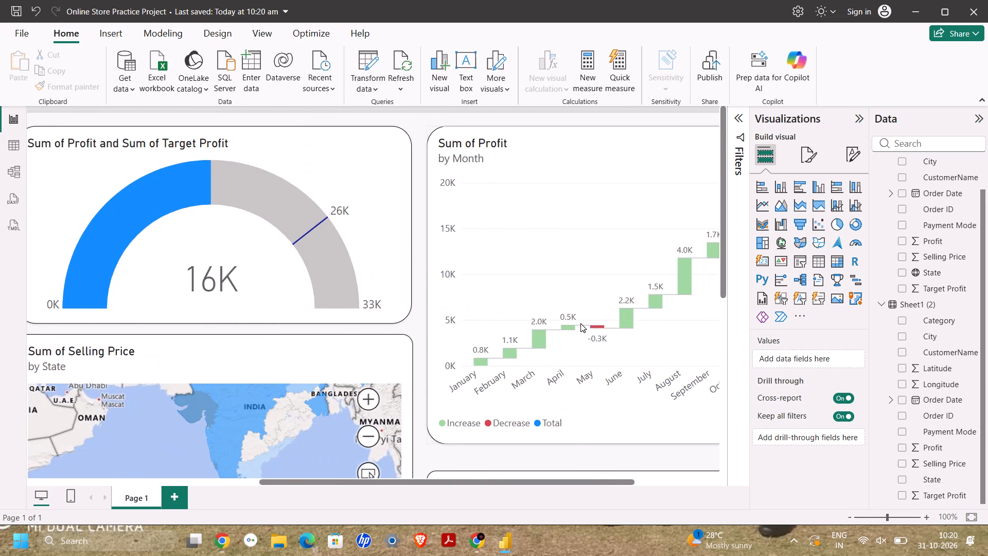